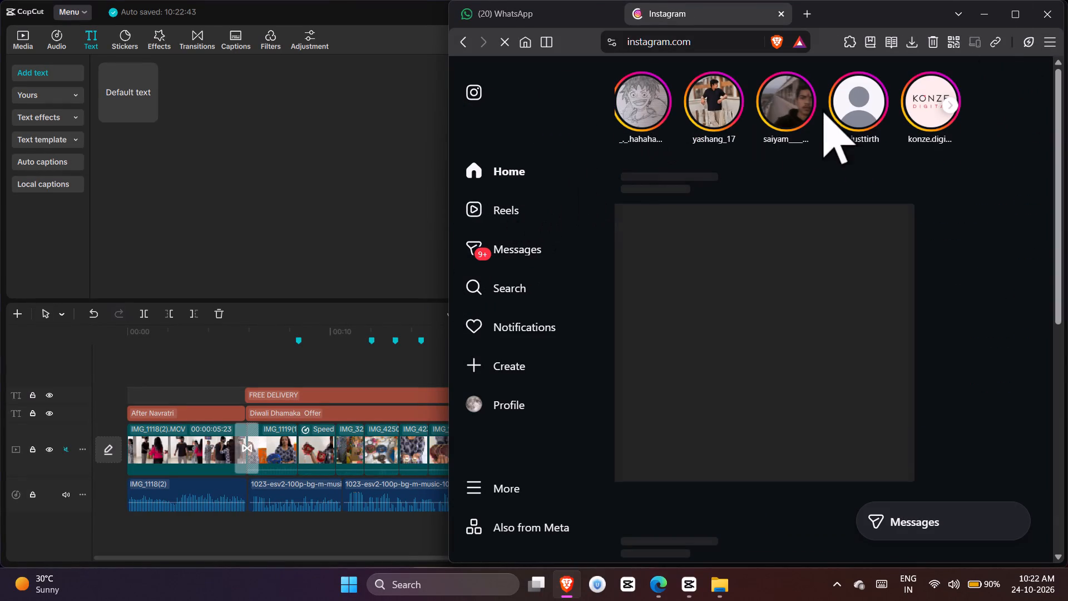
Maximize the browser window and watch the first two Instagram stories with sound on, closing the story viewer.
click(1026, 14)
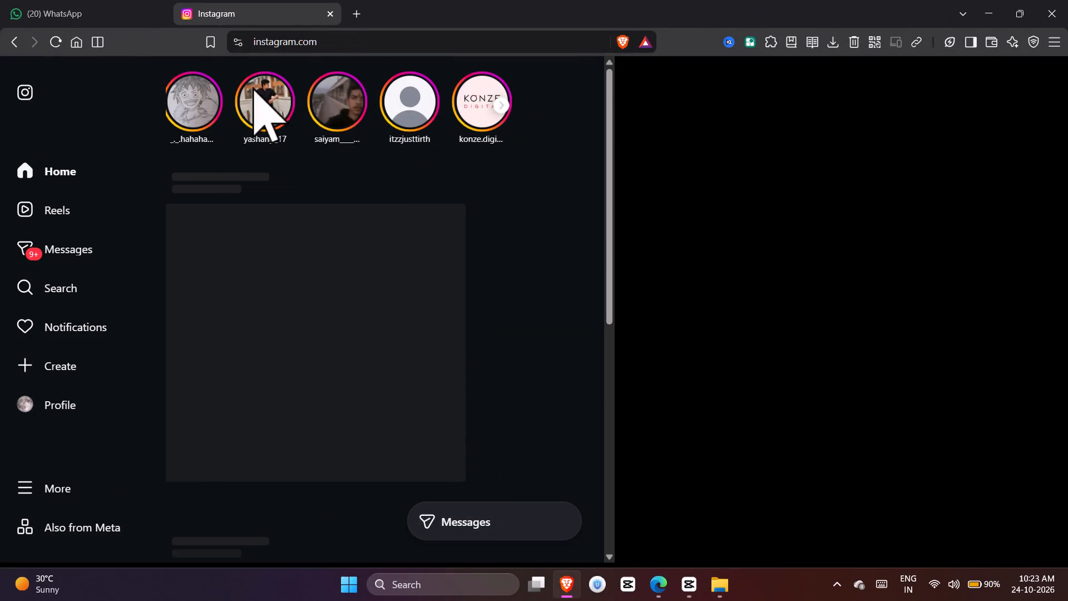
click(226, 102)
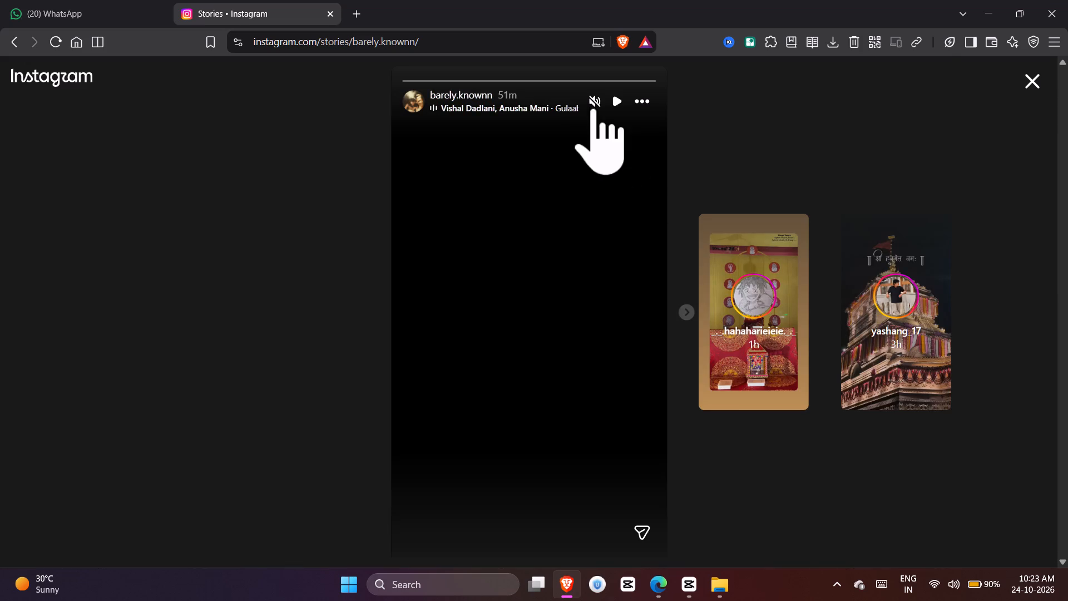
click(588, 97)
click(767, 290)
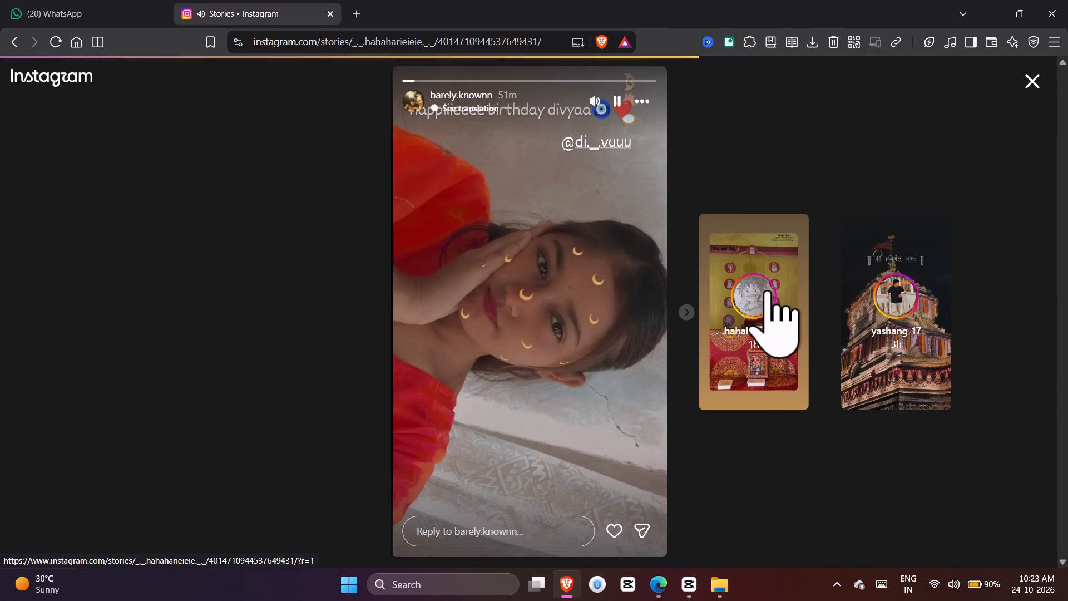
click(1023, 70)
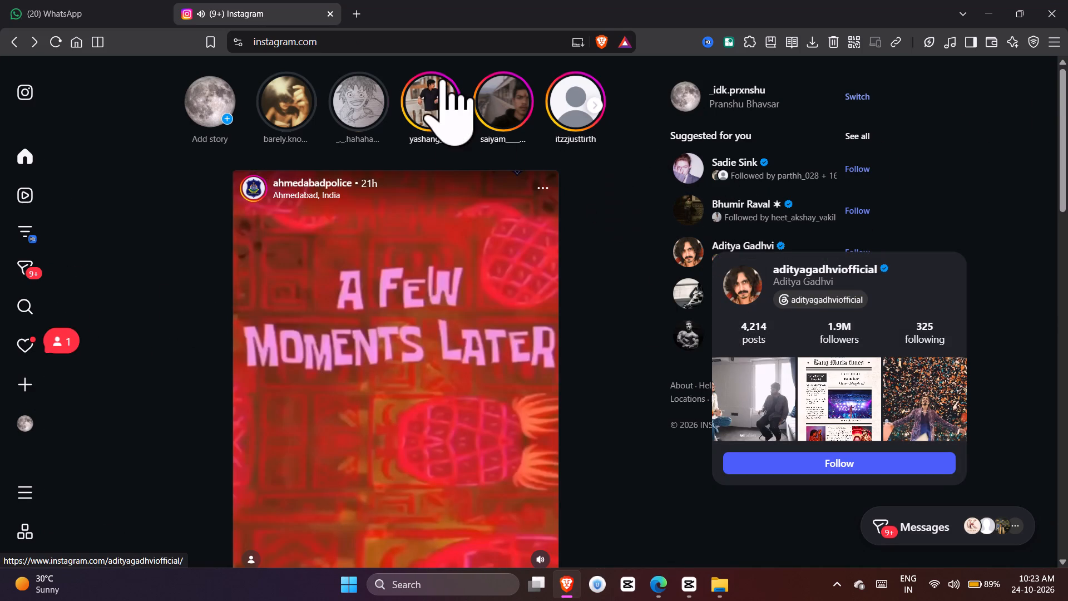
click(353, 105)
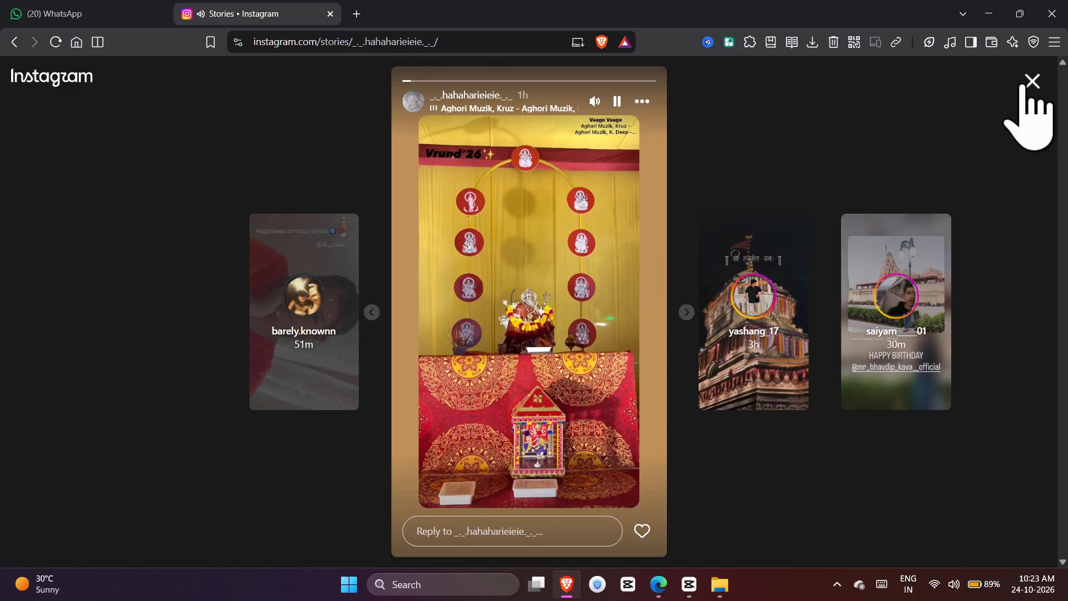
click(1021, 83)
Check the Instagram notifications and view the profile of today's new follower.
click(33, 335)
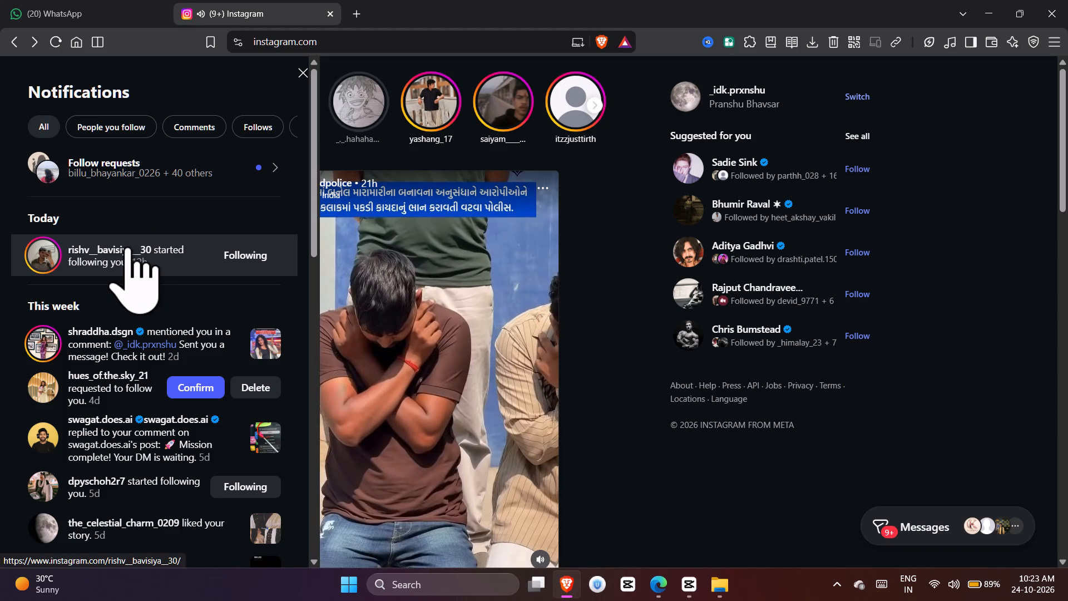
click(126, 245)
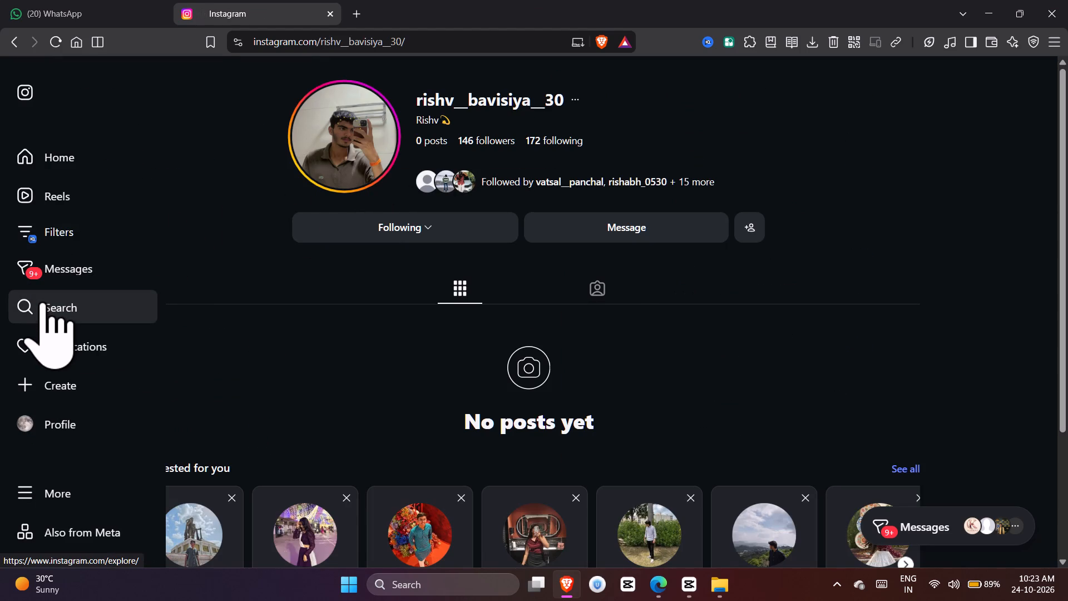
Remove the topmost account from Instagram's recent searches.
click(42, 302)
click(527, 84)
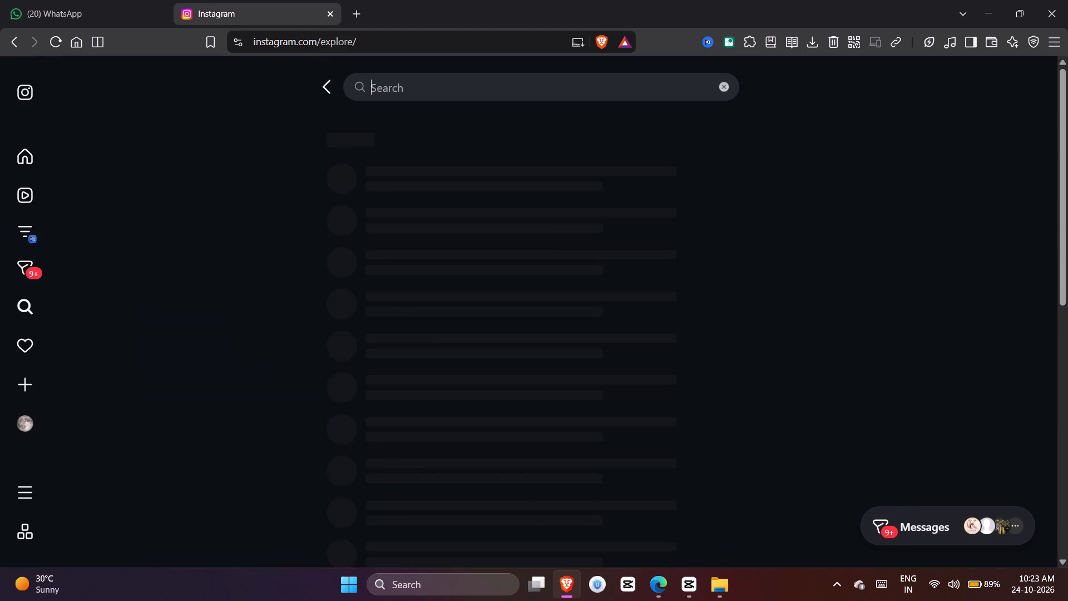
click(725, 173)
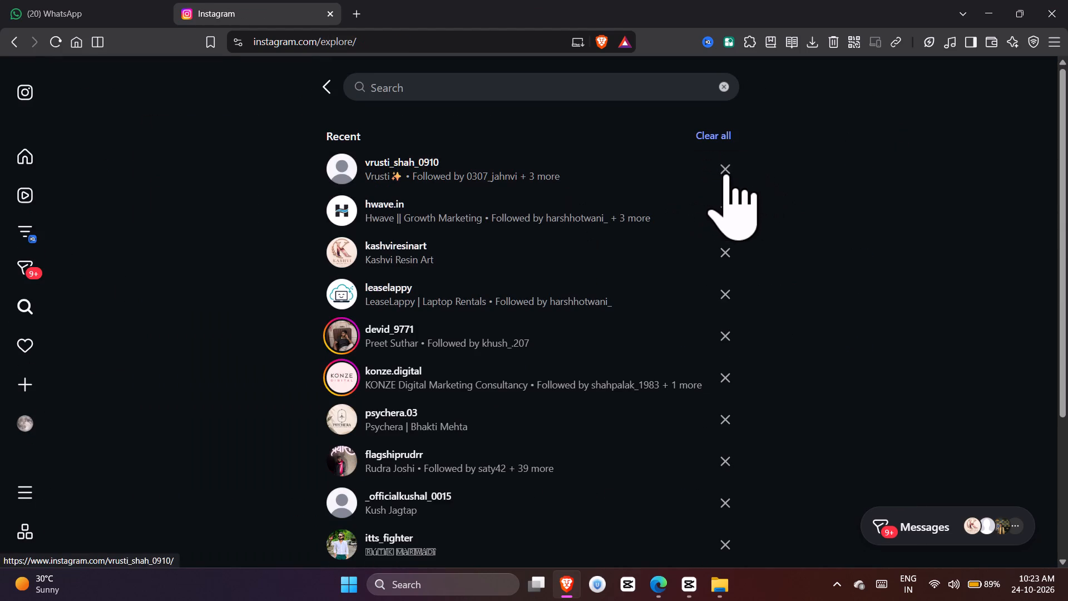
Open the kashviresinart profile from the recent searches and look through its posts grid.
click(552, 210)
scroll(453, 198, down, 7)
scroll(551, 396, down, 8)
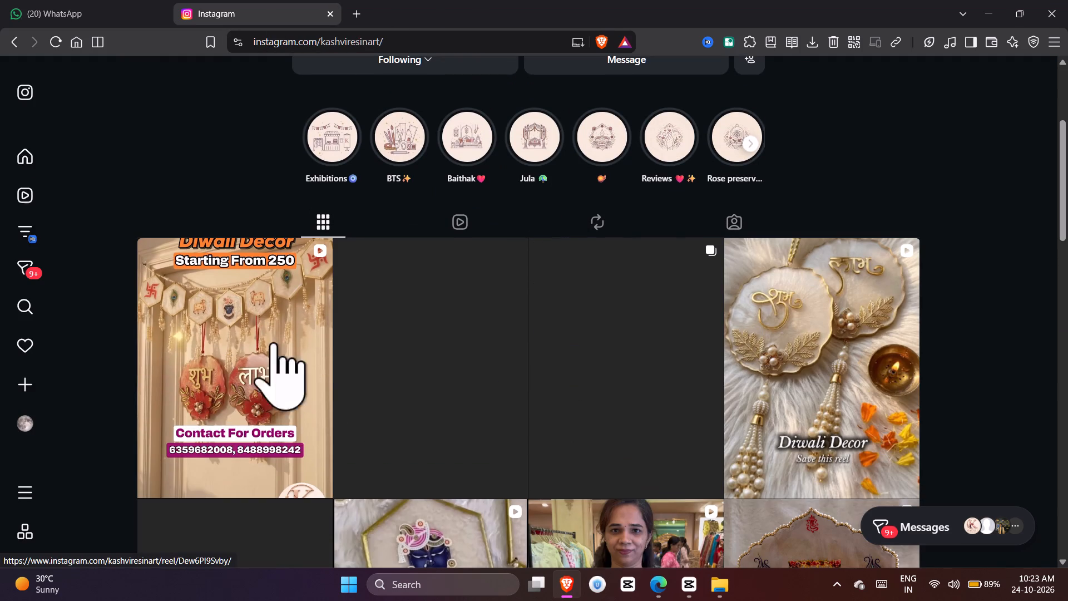
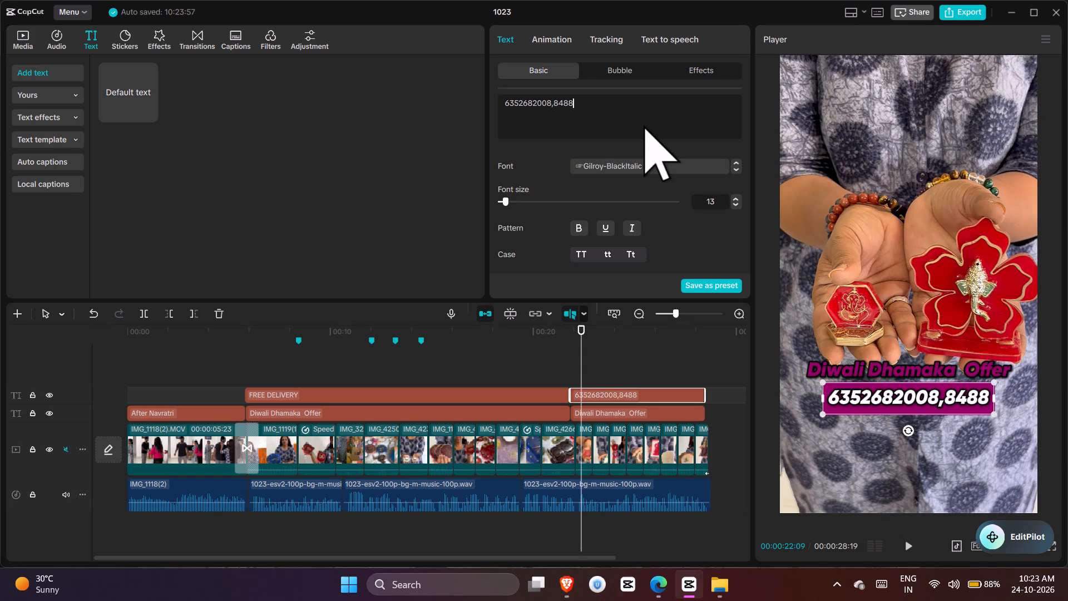
Complete the second contact number in the closing text clip, checking it against the kashviresinart Diwali decor post in the browser.
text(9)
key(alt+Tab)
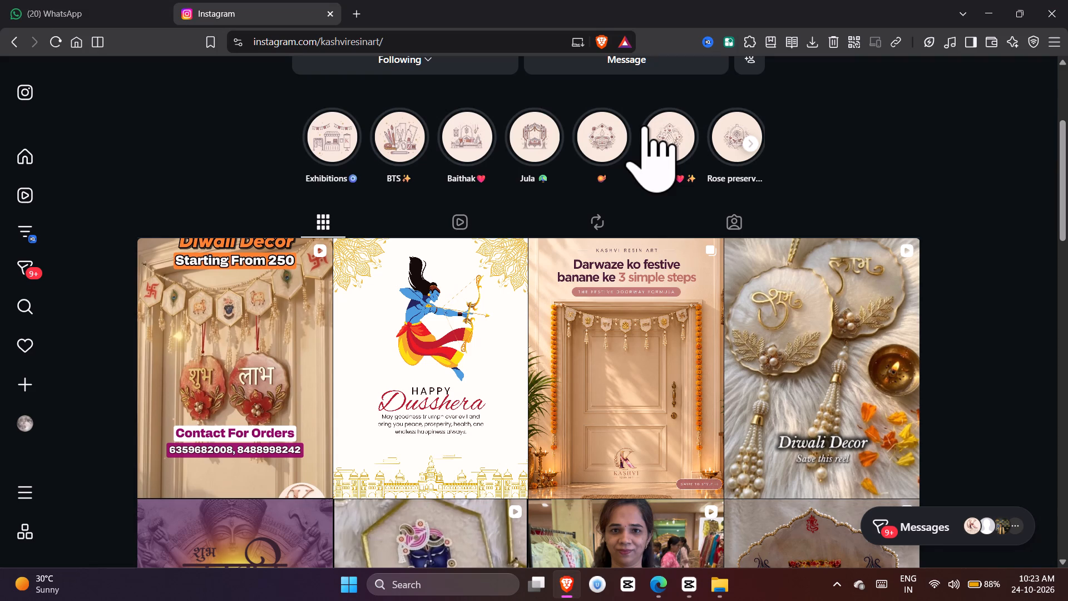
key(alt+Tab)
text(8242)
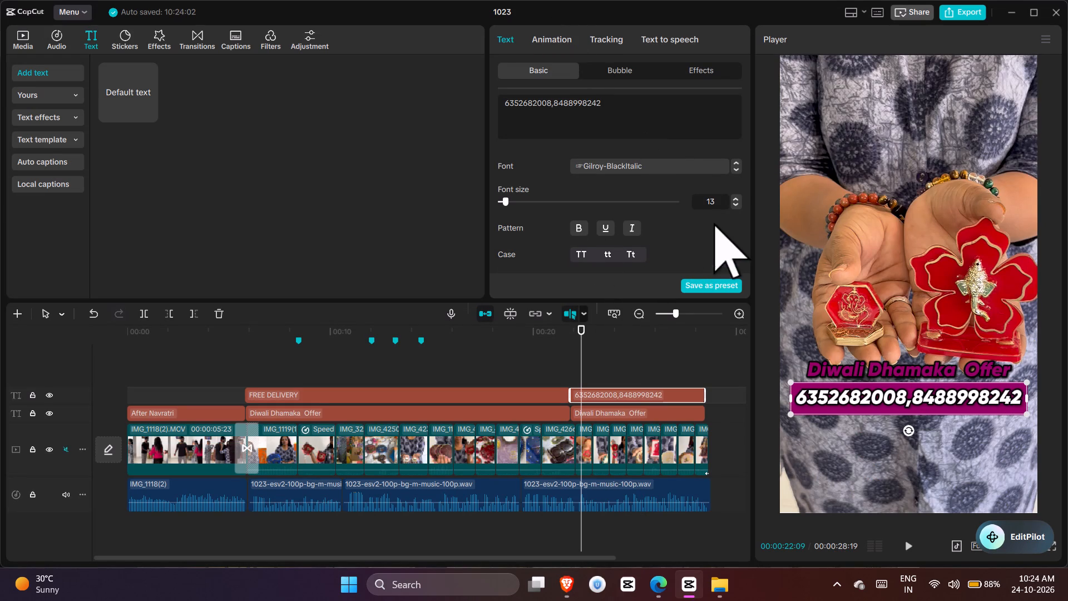
Set the contact number text's font size to 12.
click(733, 207)
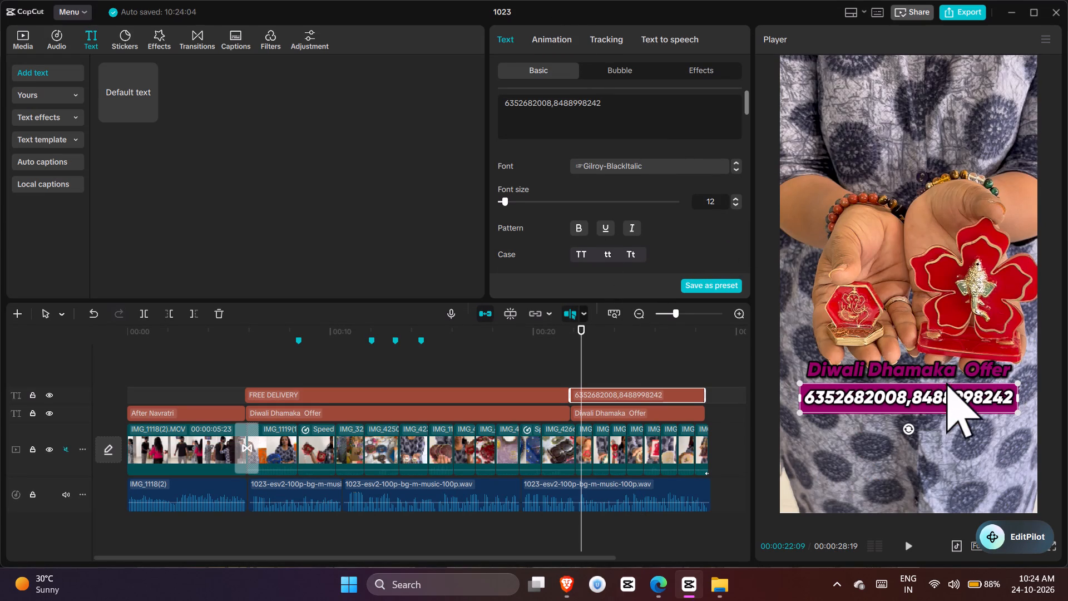
Open the closing "Diwali Dhamaka Offer" text above the contact numbers for editing.
double_click(941, 365)
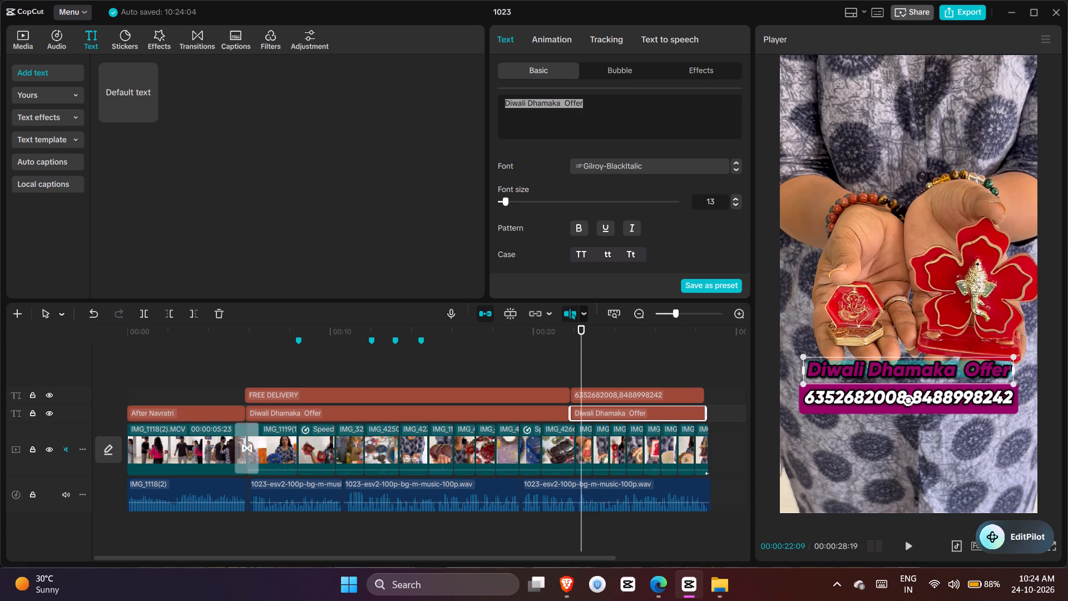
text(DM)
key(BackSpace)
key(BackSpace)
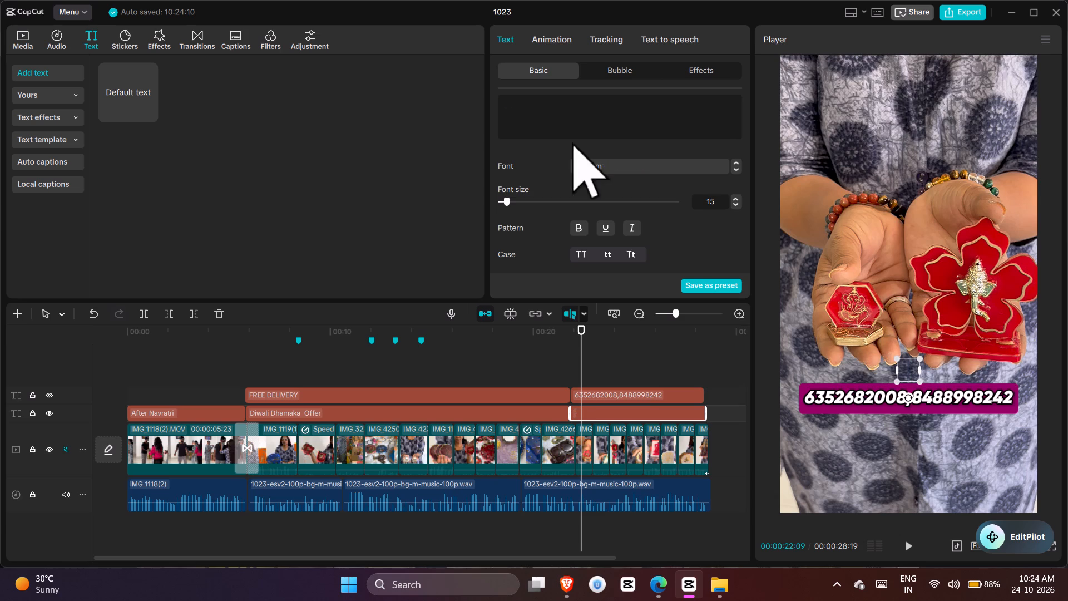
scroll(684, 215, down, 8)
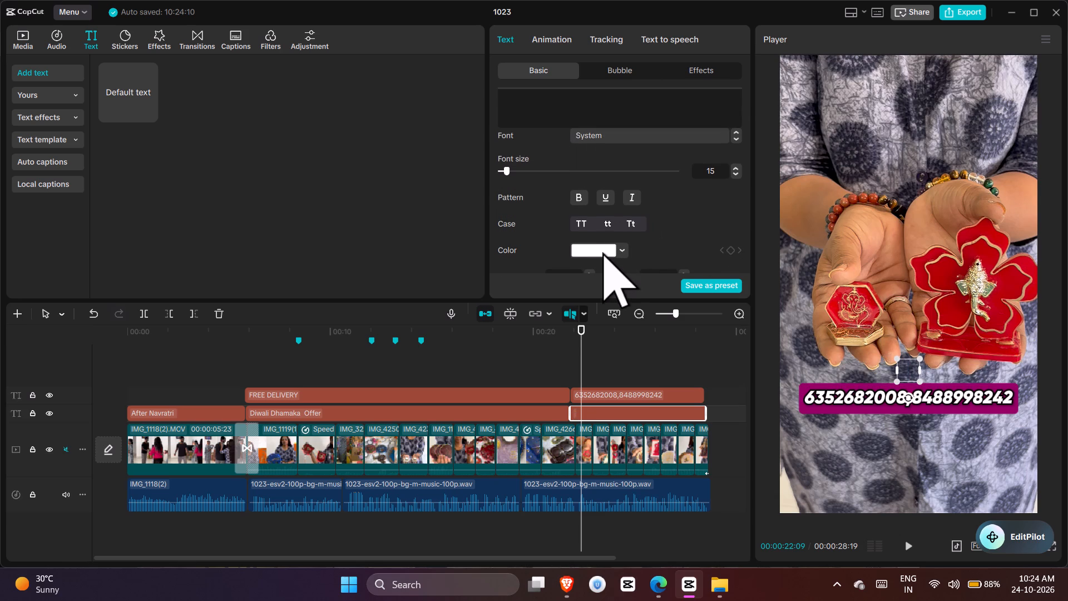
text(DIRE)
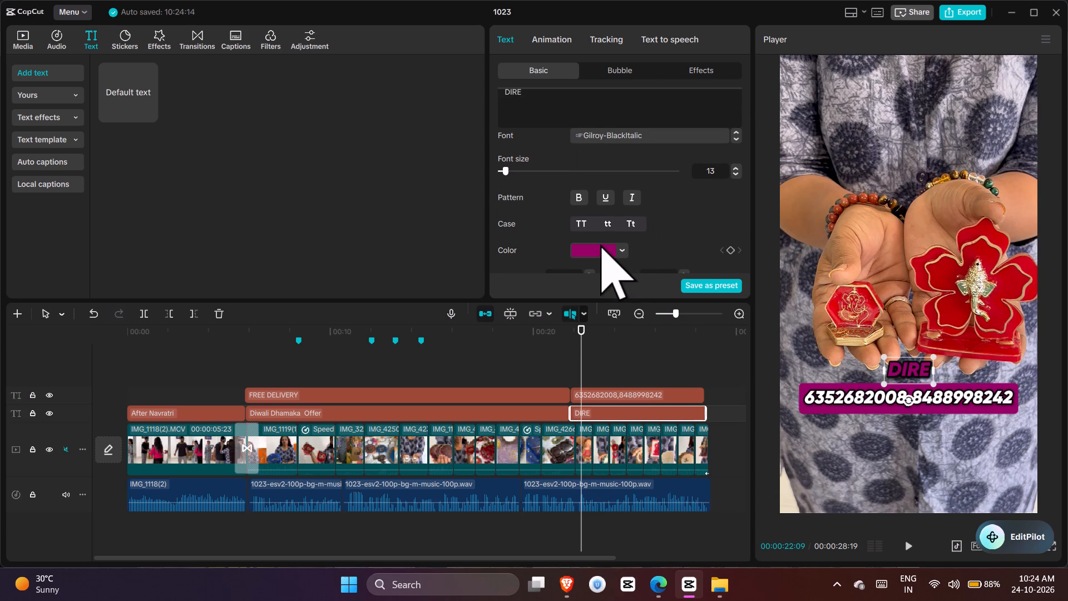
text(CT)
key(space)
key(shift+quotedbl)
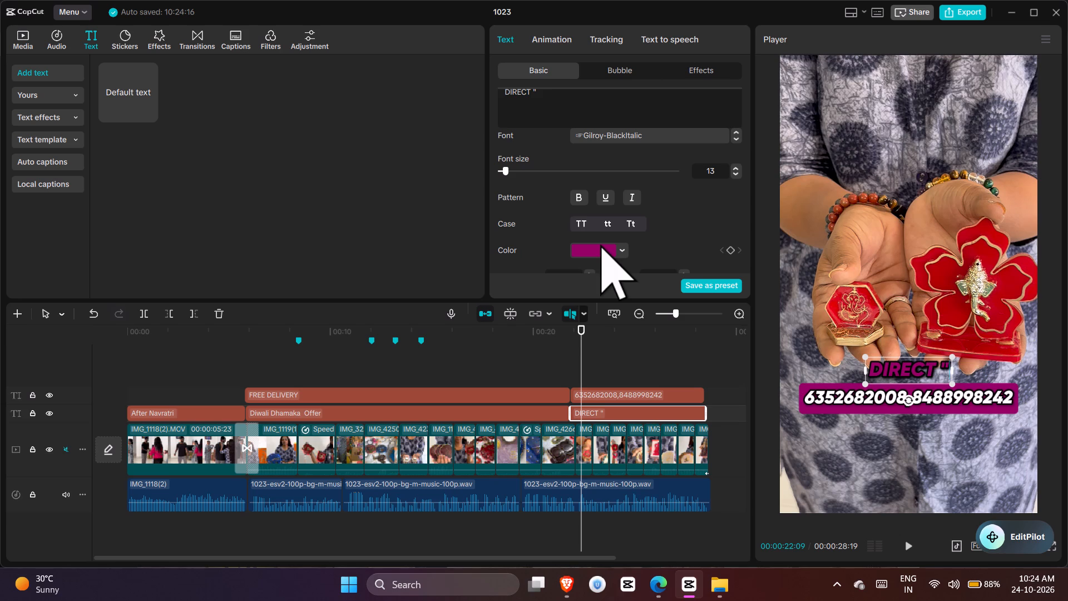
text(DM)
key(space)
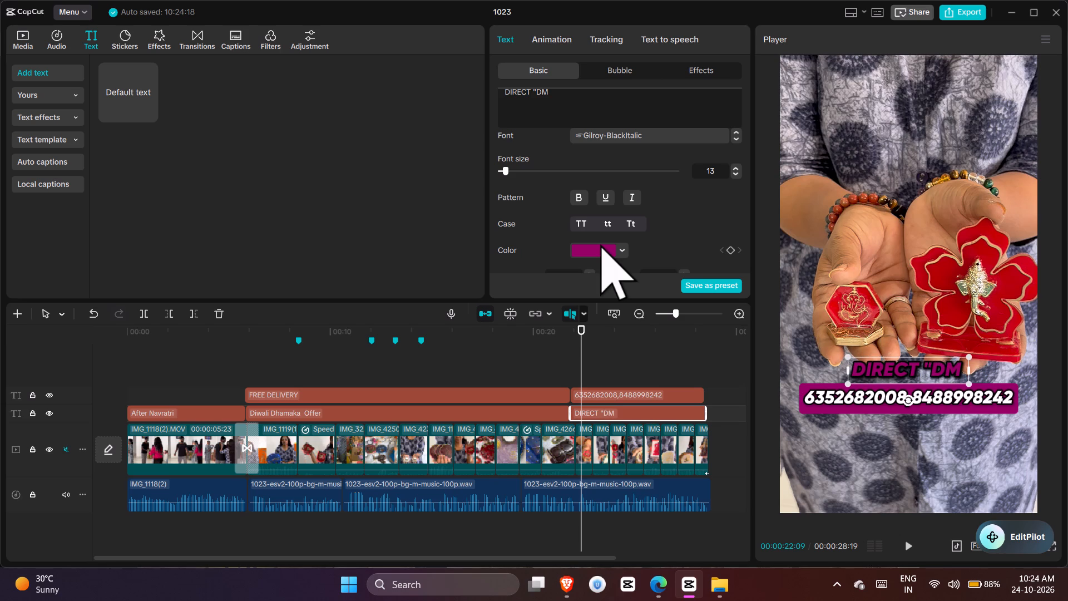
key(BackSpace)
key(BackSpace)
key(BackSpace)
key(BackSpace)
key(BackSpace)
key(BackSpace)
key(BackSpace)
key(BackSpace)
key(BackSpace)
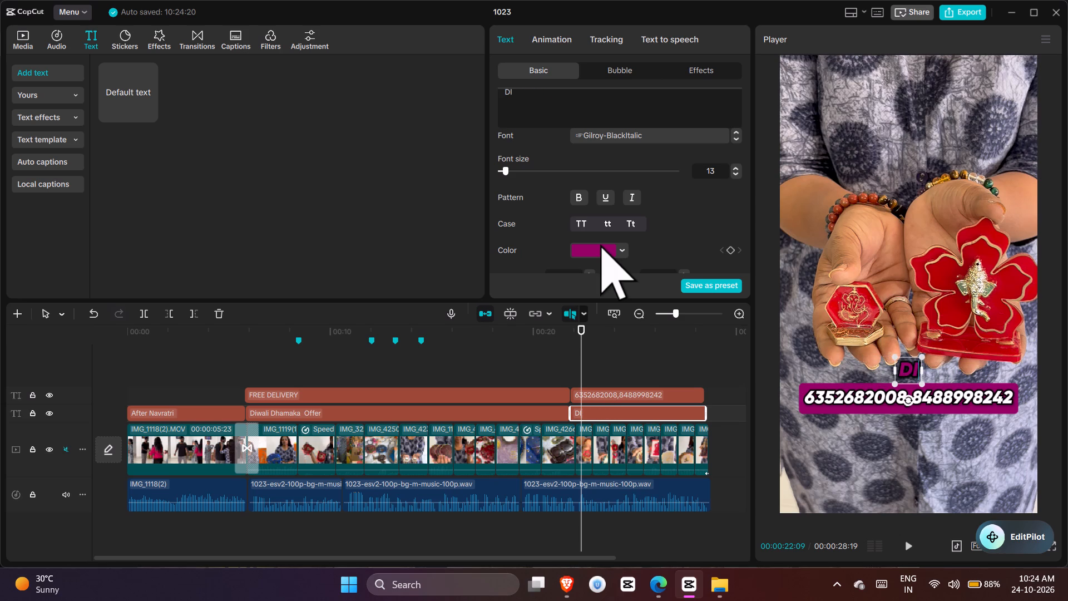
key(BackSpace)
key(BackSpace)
Set the text of the closing caption above the phone numbers to COMMENT "DIWALI".
text(COMMENR)
key(space)
key(BackSpace)
key(BackSpace)
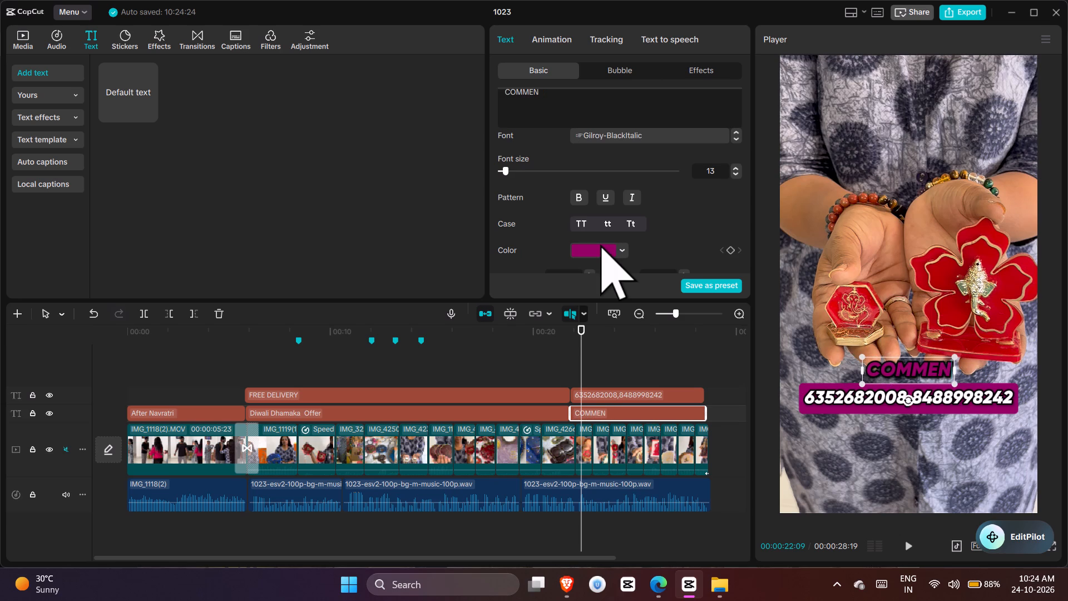
text(T ")
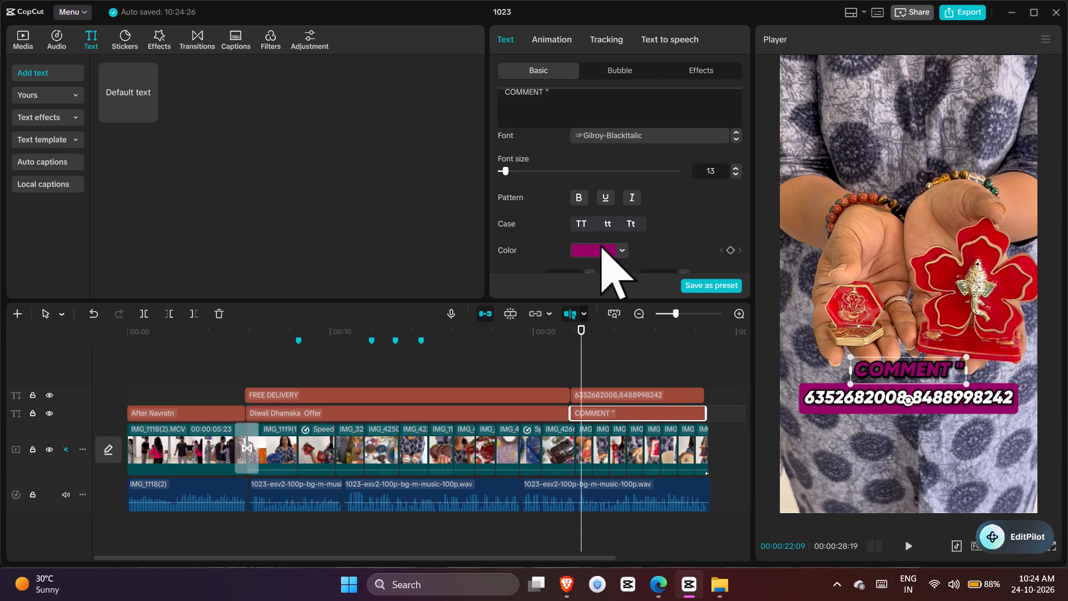
text(DIWALI)
text(")
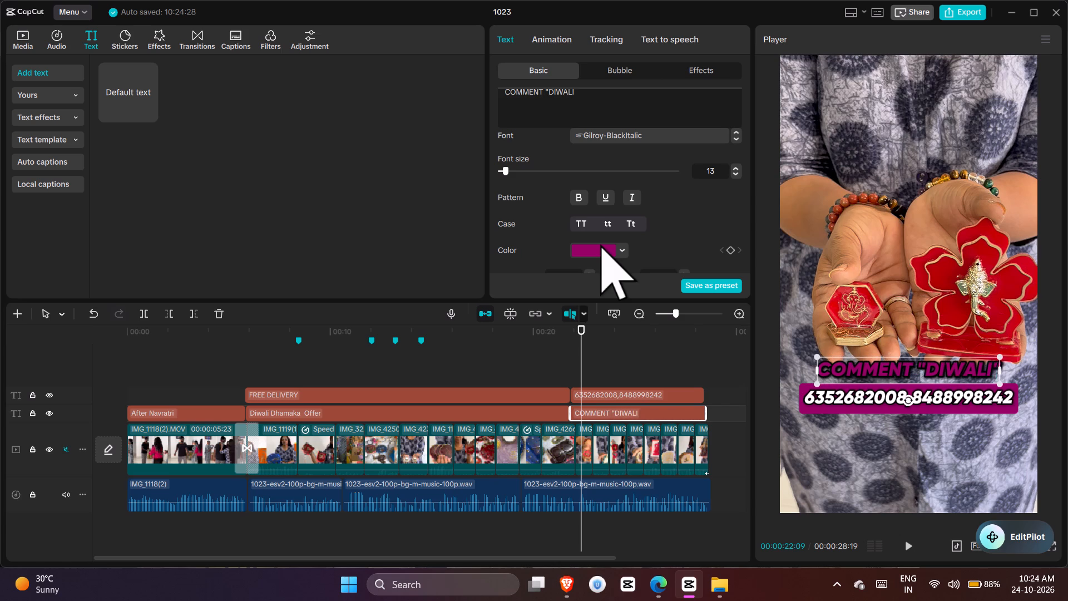
key(space)
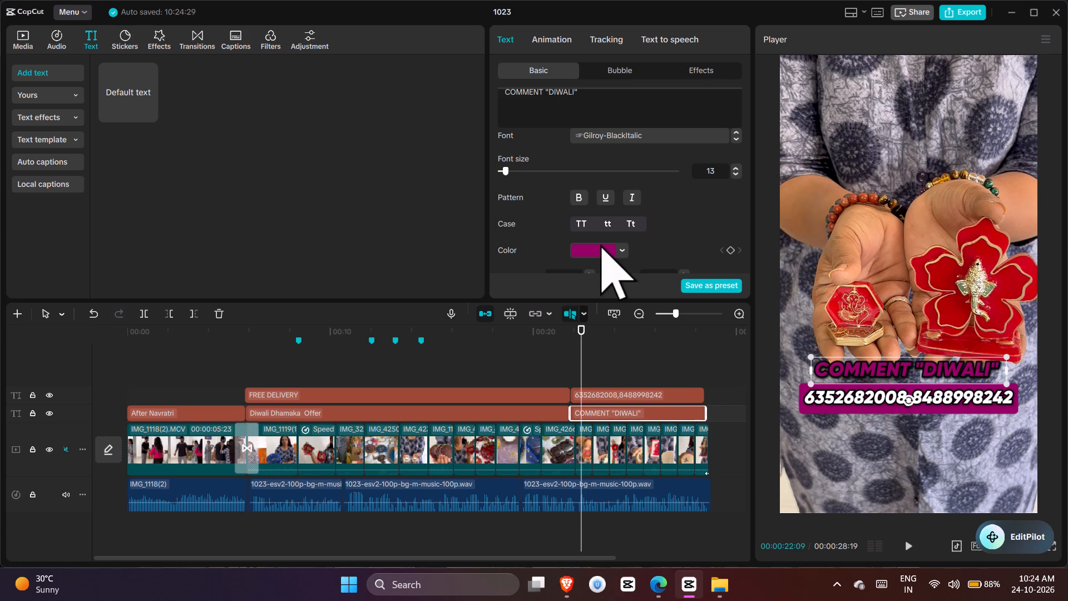
Play back the closing section from about 22 seconds to check the new caption.
click(532, 366)
key(space)
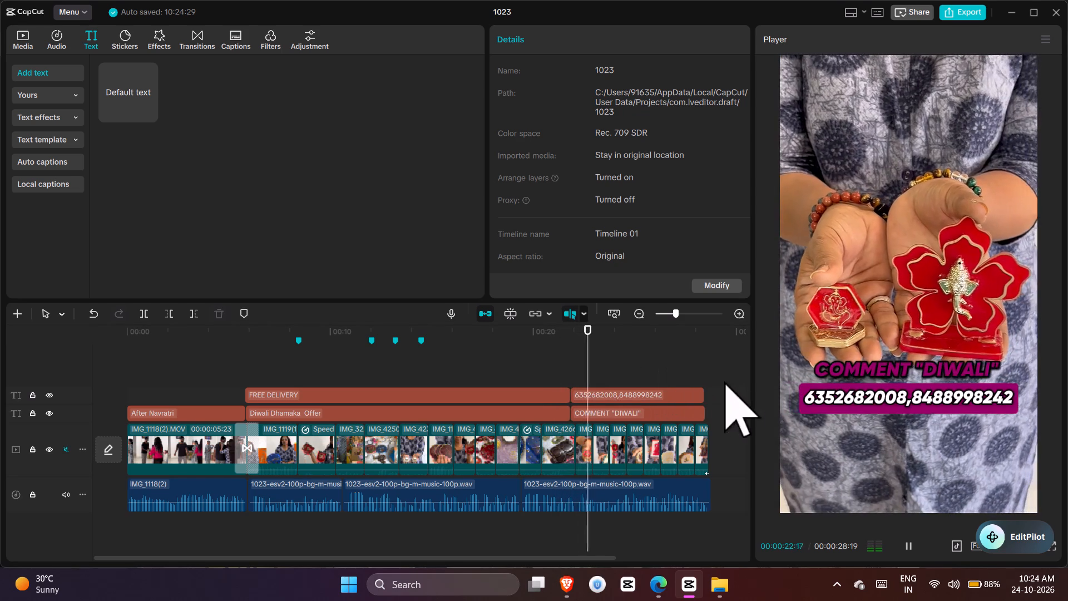
click(892, 371)
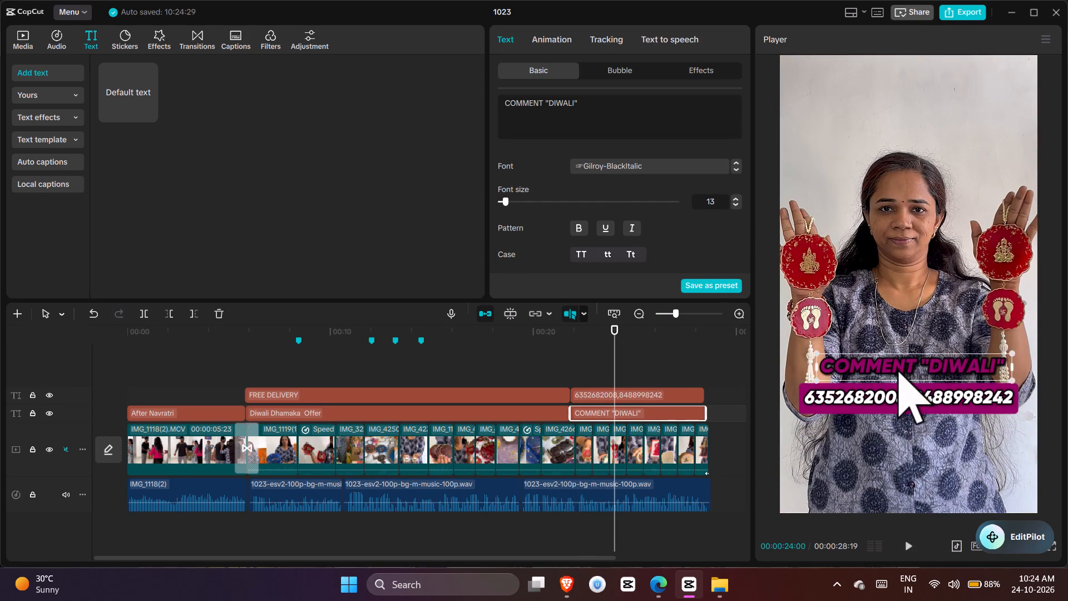
click(535, 369)
key(space)
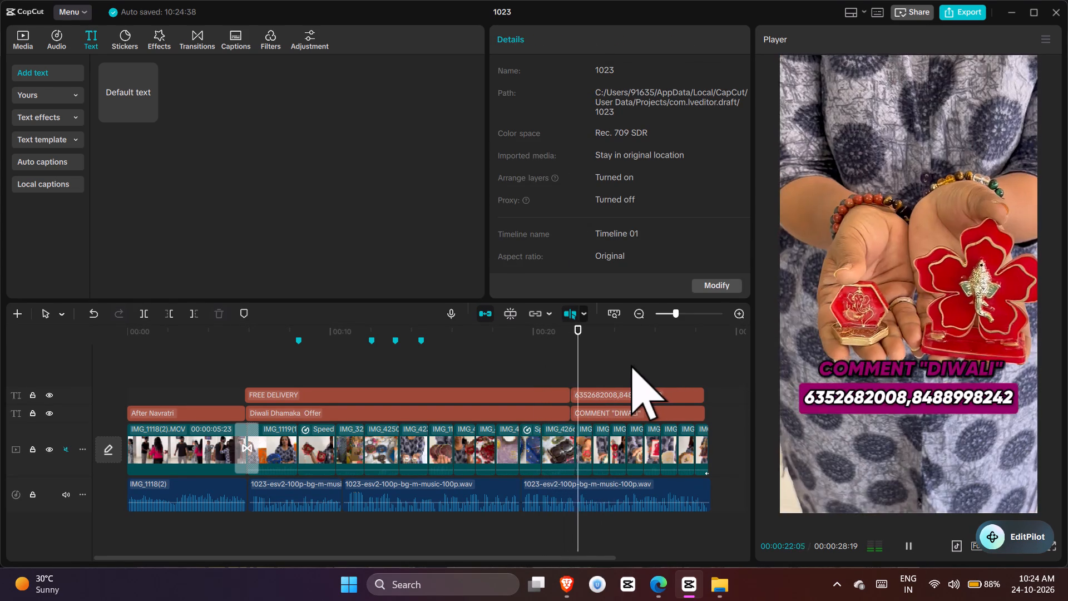
Trim the starts of the phone-number and COMMENT "DIWALI" captions to about 22 seconds, where the clip after IMG_4266 begins.
ctrl+scroll(596, 395, up, 1)
ctrl+scroll(596, 395, down, 1)
ctrl+scroll(596, 395, up, 4)
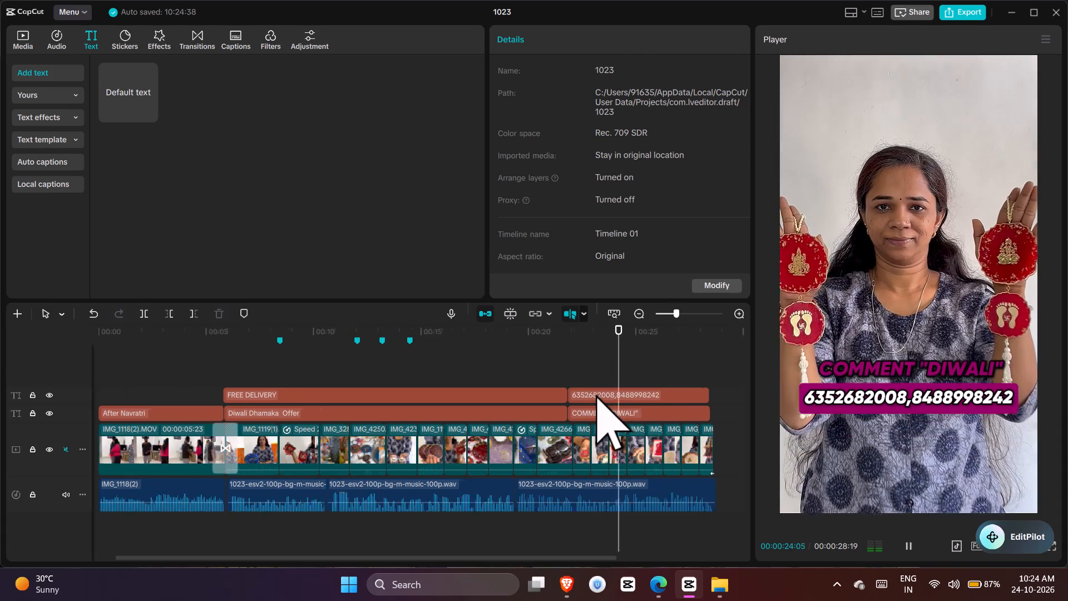
ctrl+scroll(596, 395, up, 2)
ctrl+scroll(596, 395, down, 1)
ctrl+scroll(596, 395, up, 7)
ctrl+scroll(596, 395, down, 1)
ctrl+scroll(596, 395, up, 5)
click(595, 395)
ctrl+click(593, 412)
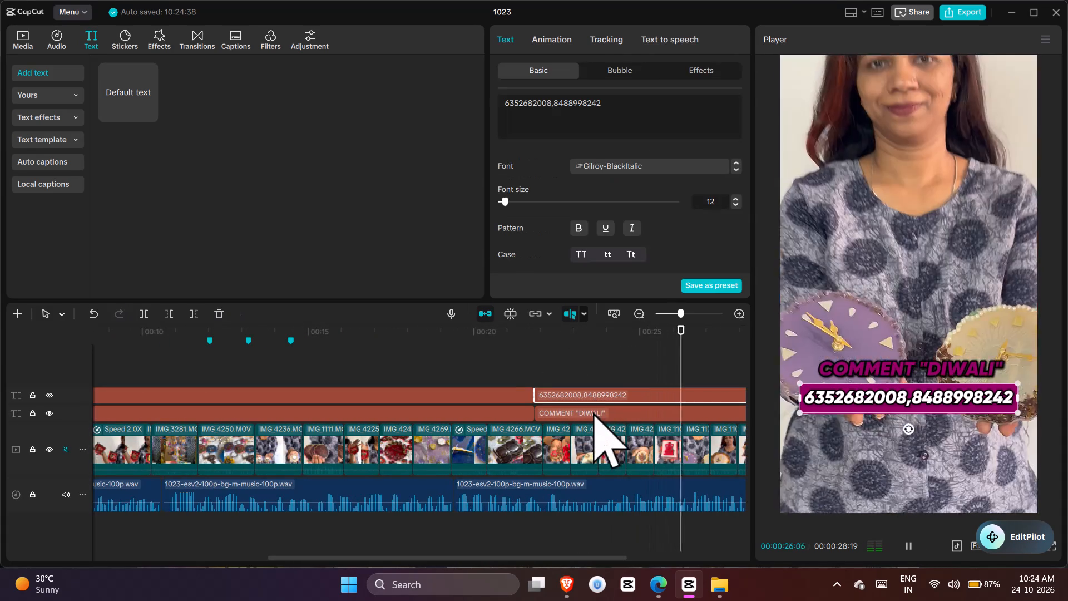
drag(537, 414, 546, 417)
Extend the ends of the FREE DELIVERY and Diwali Dhamaka Offer captions to meet the closing captions.
click(527, 359)
ctrl+click(527, 397)
ctrl+double_click(528, 408)
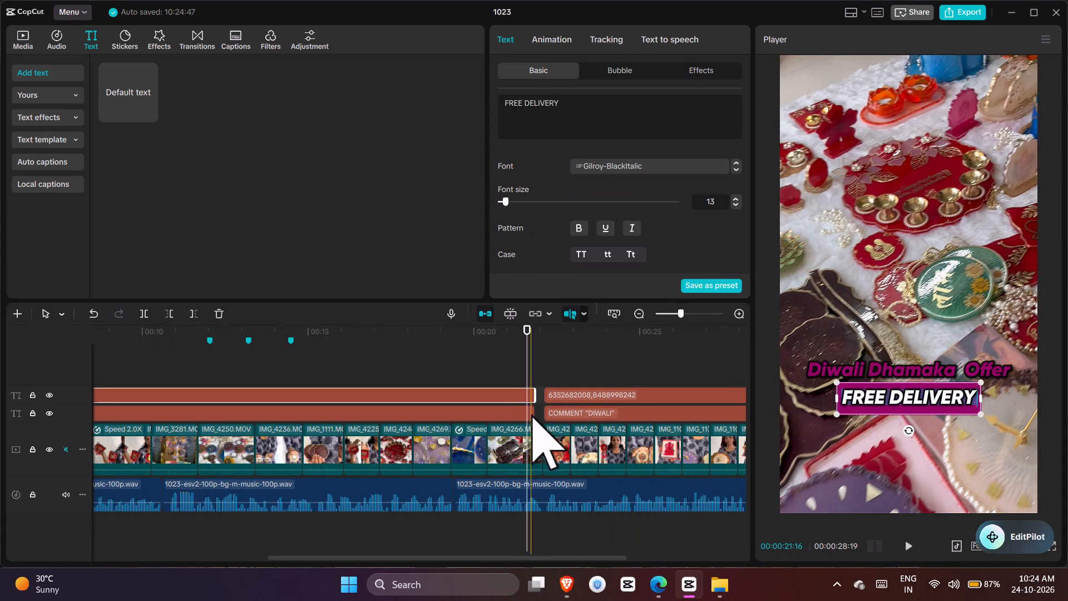
click(534, 416)
click(526, 402)
ctrl+drag(536, 396, 545, 398)
click(531, 412)
drag(536, 412, 541, 412)
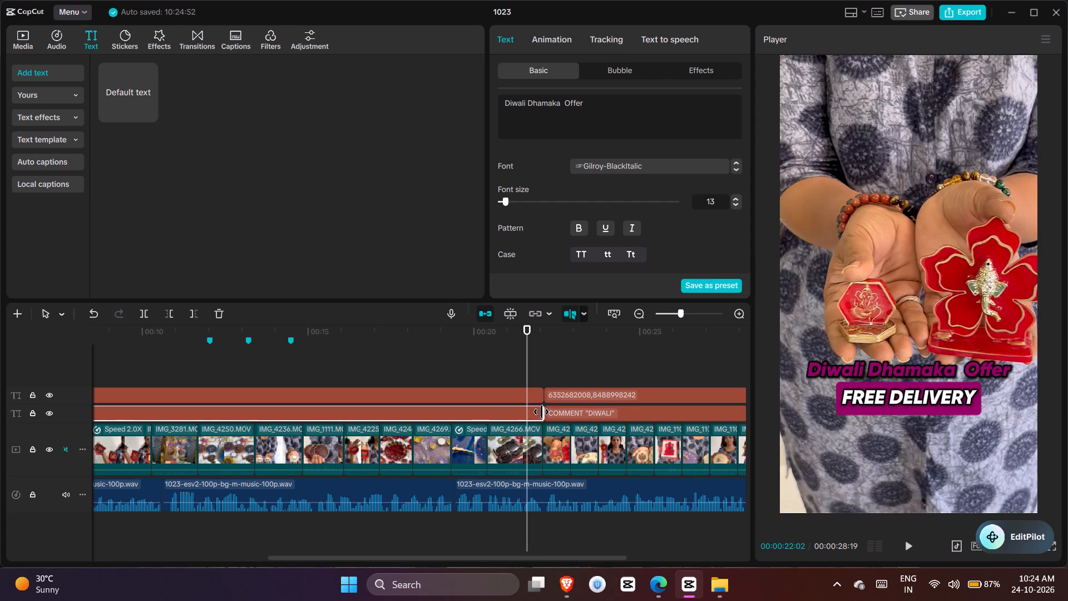
drag(541, 412, 543, 412)
Play the video's last section to the end to check the caption changeover.
click(512, 366)
key(space)
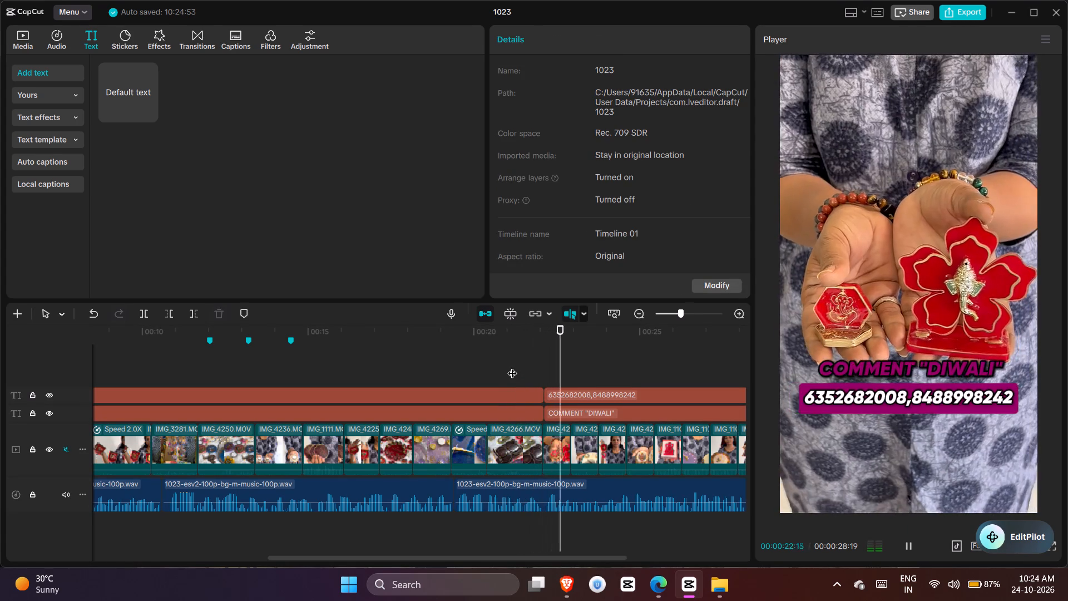
ctrl+scroll(575, 361, down, 8)
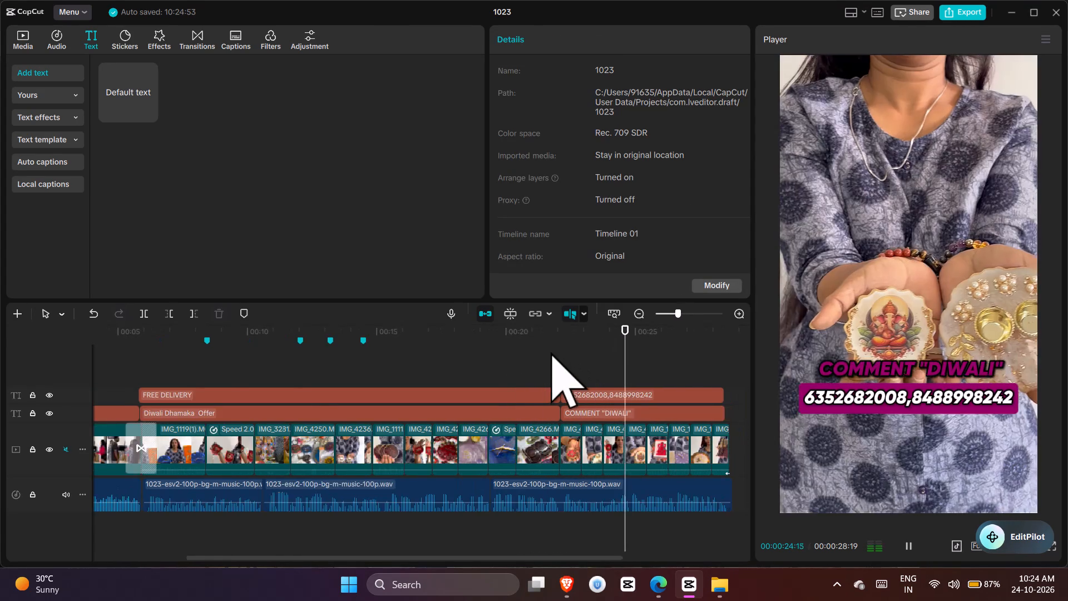
ctrl+scroll(551, 352, down, 13)
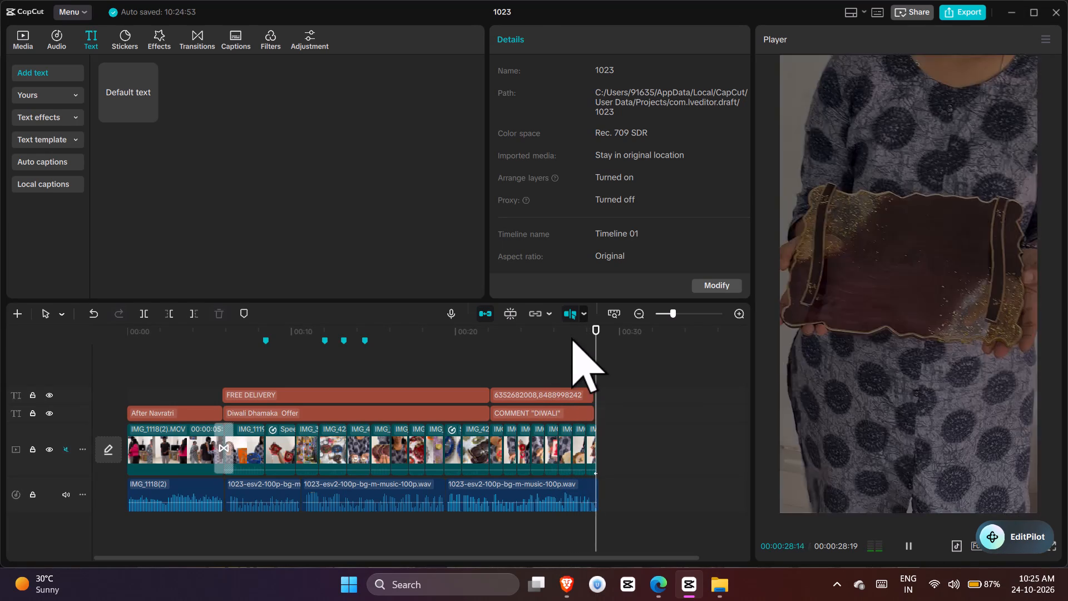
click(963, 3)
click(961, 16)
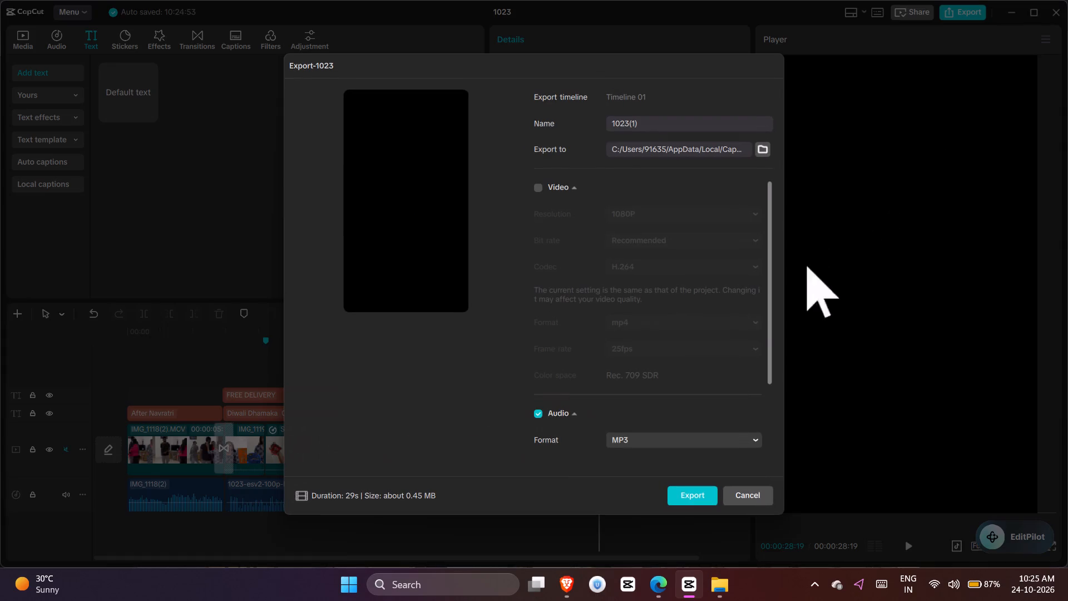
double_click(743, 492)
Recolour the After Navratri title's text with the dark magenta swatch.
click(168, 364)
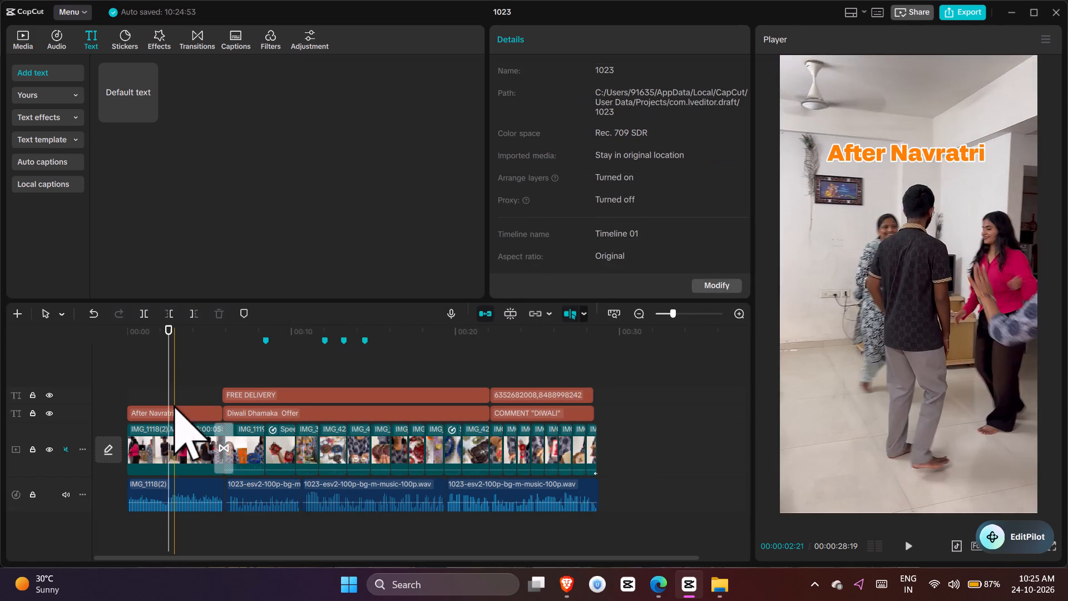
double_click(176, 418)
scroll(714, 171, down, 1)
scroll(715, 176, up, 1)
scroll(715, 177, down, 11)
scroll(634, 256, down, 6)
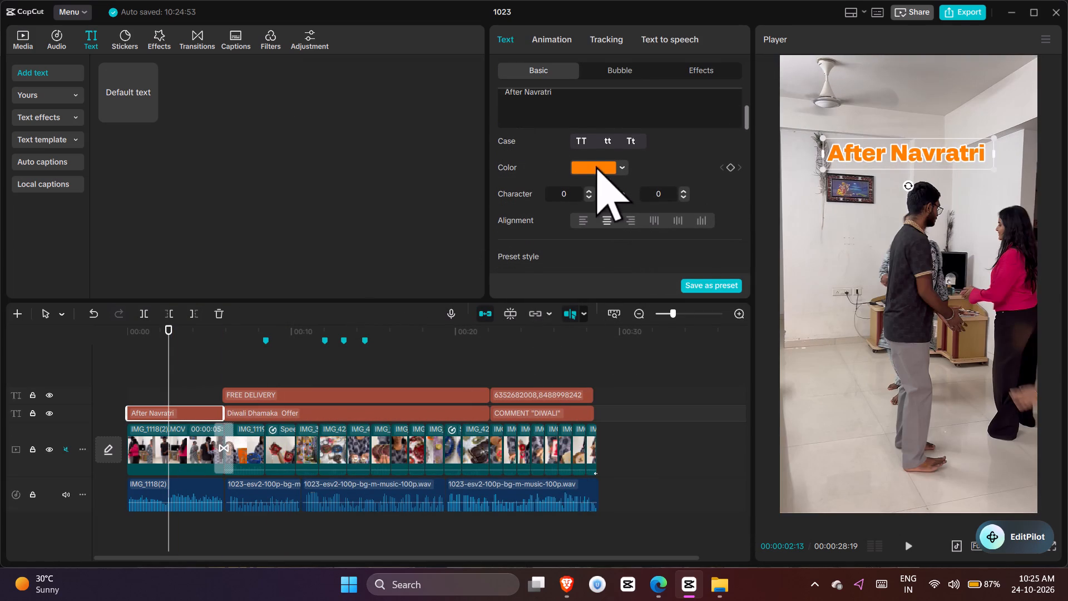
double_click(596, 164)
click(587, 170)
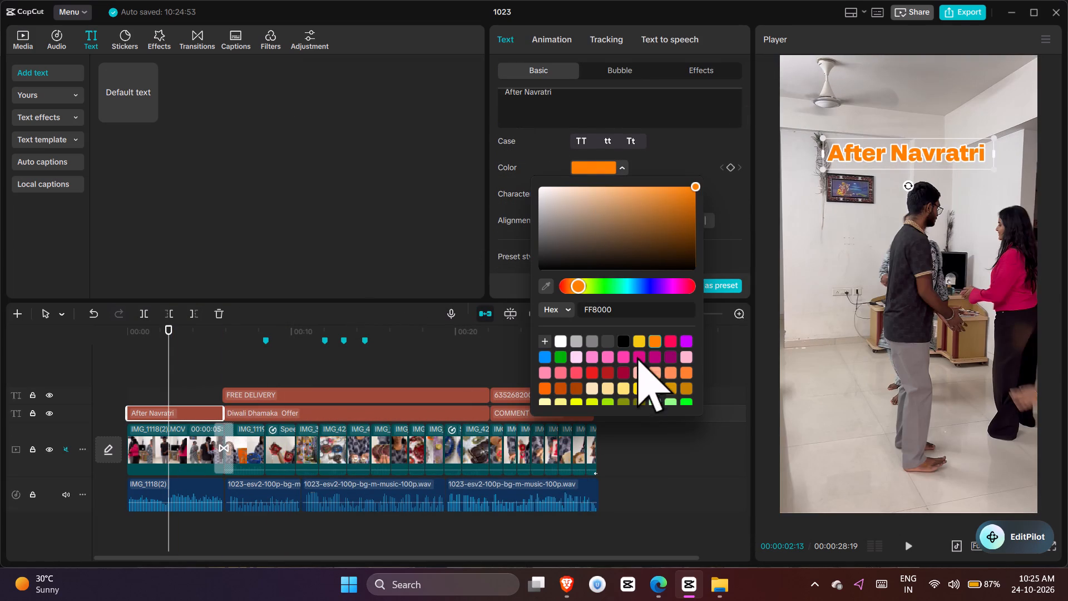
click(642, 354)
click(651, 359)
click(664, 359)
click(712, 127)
Apply the preset style with white text on a purple background to the After Navratri title.
scroll(713, 157, down, 8)
click(748, 133)
click(731, 226)
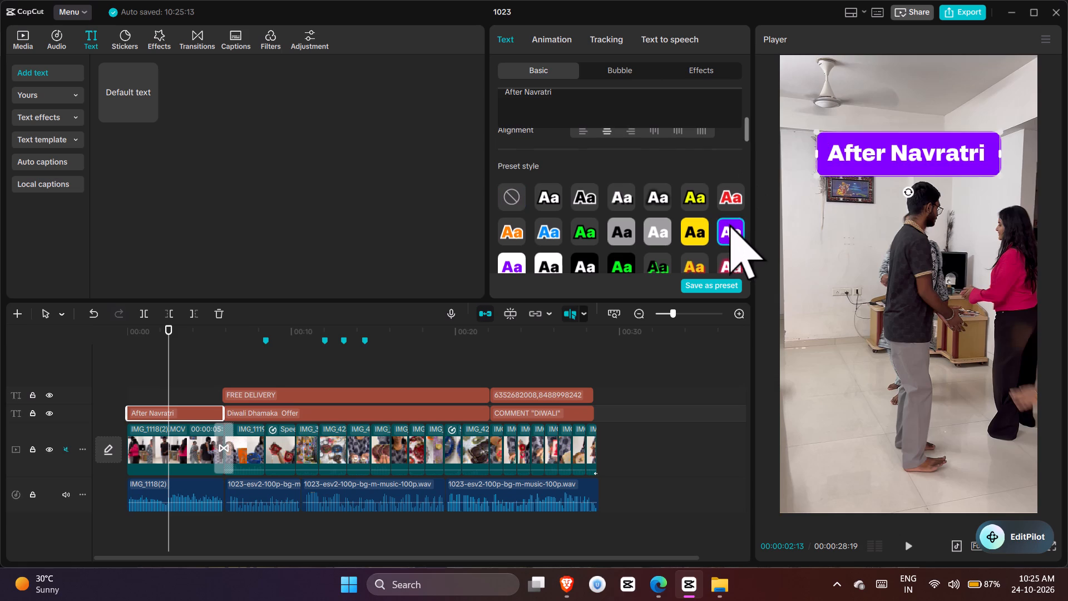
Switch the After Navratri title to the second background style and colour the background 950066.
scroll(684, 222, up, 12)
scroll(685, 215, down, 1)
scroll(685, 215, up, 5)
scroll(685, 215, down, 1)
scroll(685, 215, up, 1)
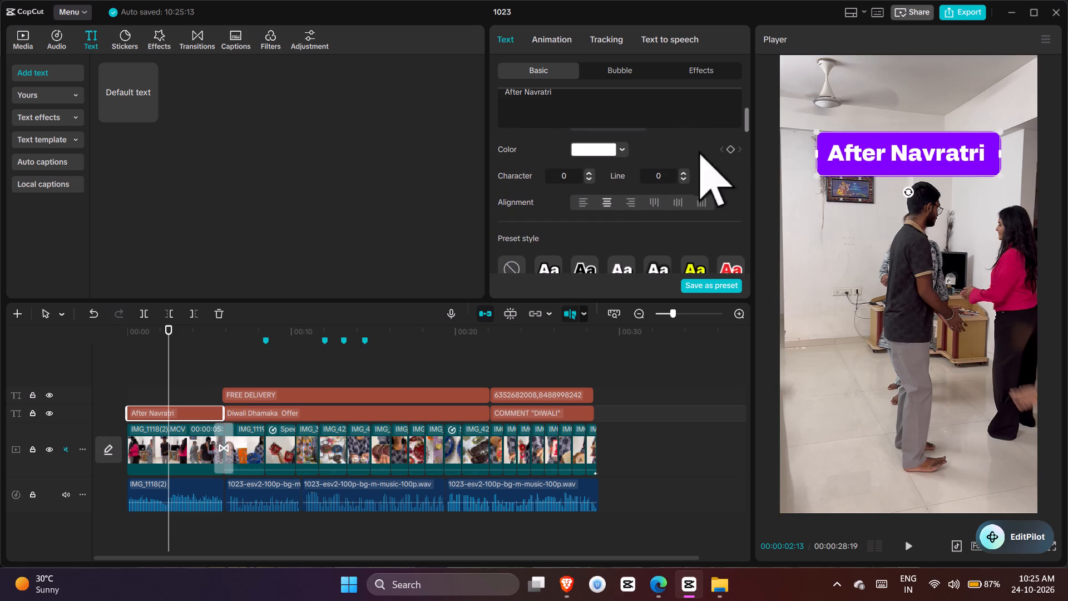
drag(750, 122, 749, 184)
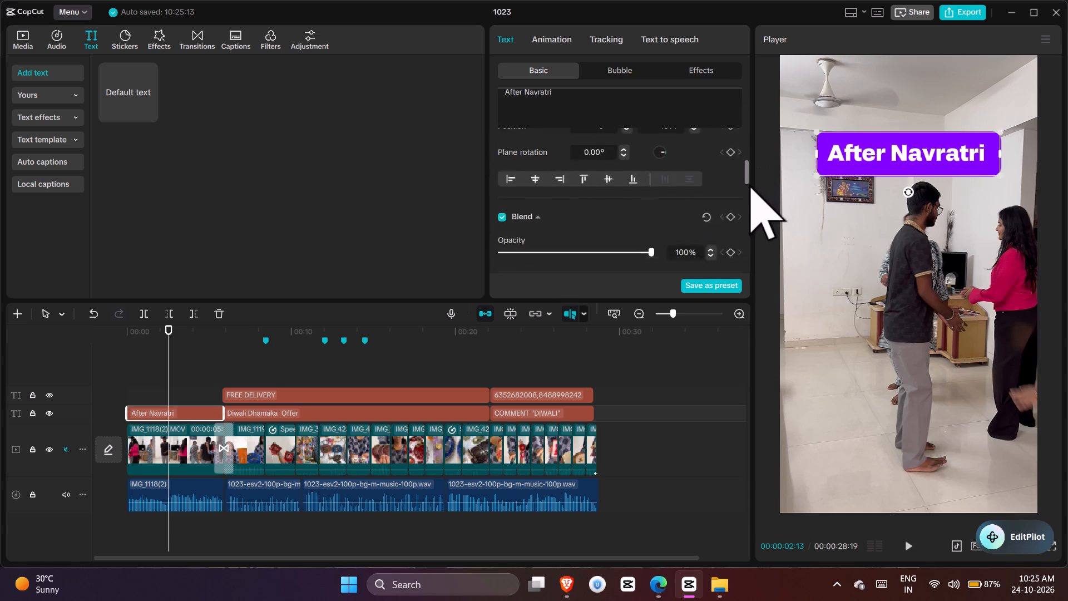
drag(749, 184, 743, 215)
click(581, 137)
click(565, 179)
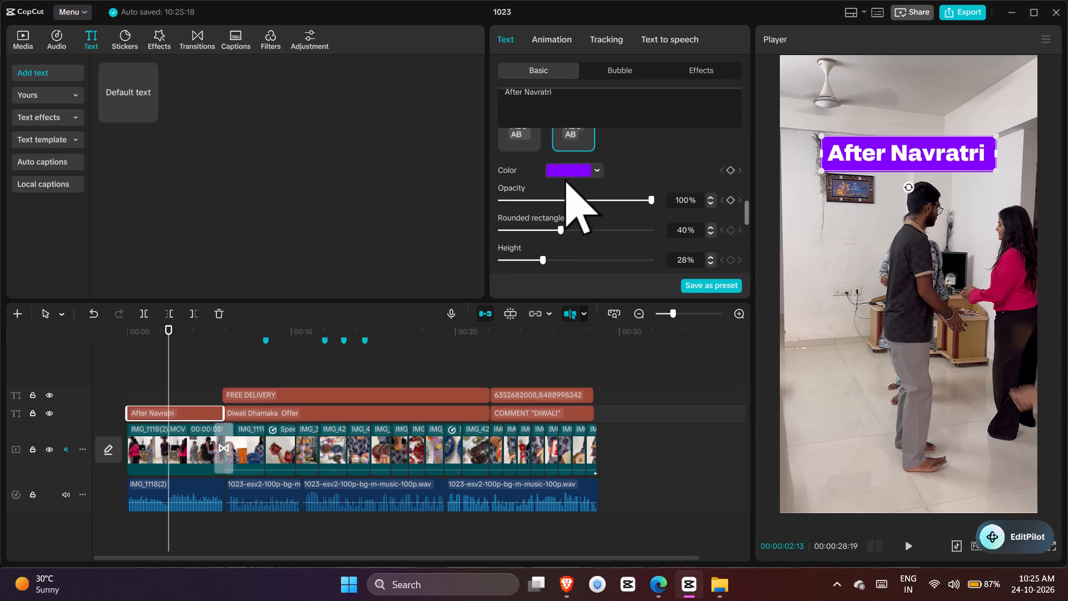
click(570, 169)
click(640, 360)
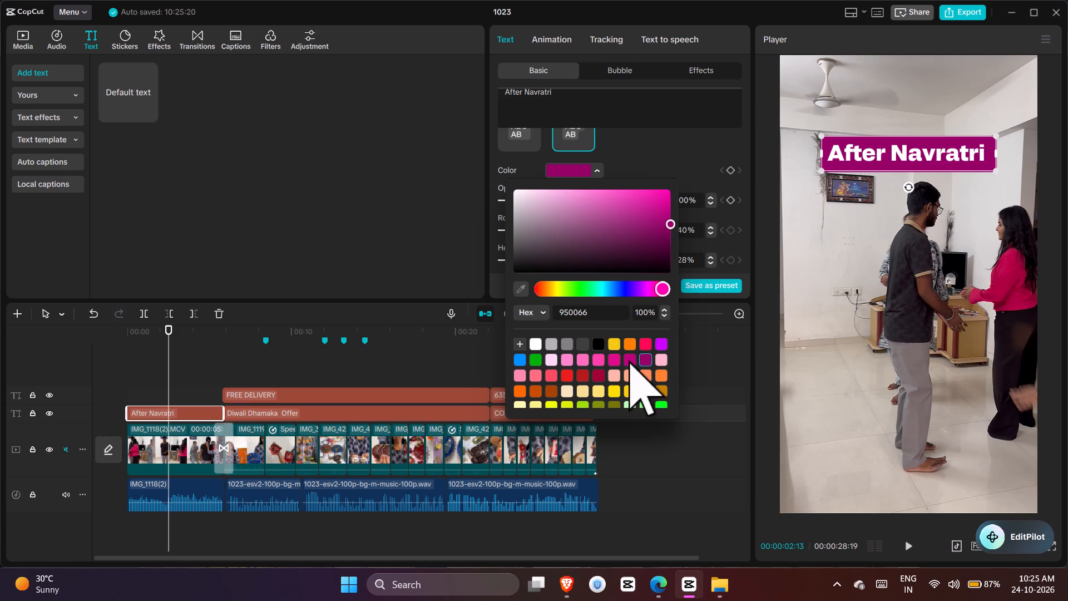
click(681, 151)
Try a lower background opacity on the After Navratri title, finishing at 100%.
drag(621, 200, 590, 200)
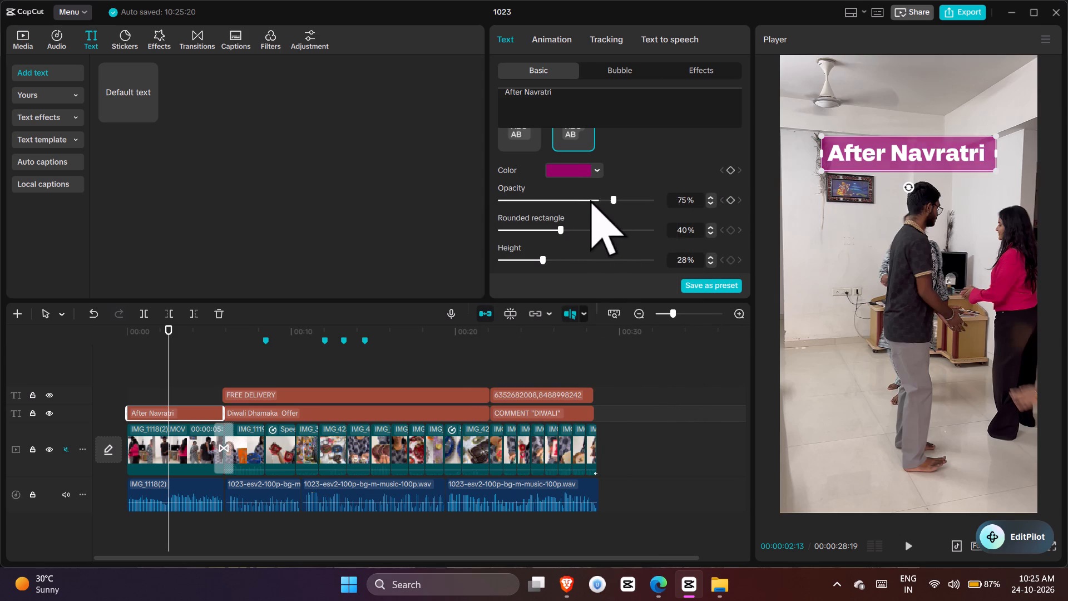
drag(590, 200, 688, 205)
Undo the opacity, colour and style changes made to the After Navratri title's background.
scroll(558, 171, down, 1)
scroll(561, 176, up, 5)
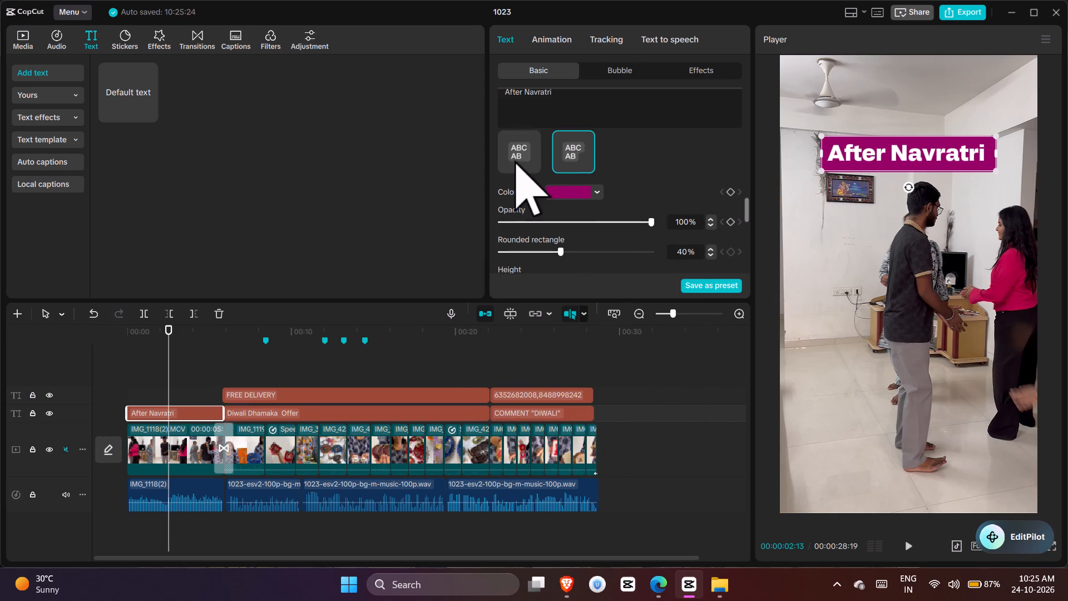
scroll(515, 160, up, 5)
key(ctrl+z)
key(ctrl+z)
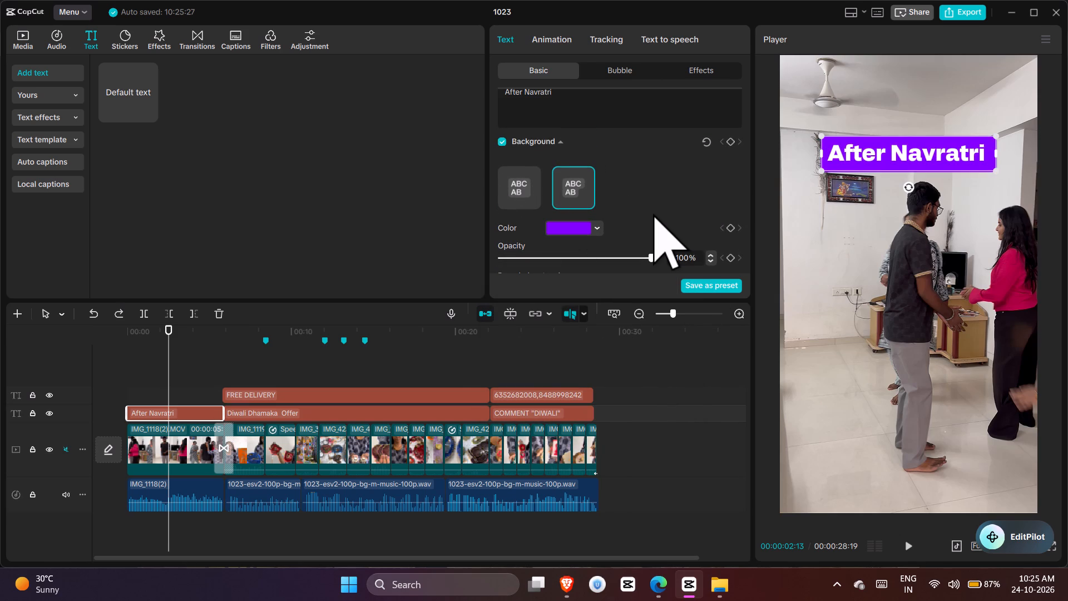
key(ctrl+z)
Turn off the background of the After Navratri title.
click(502, 144)
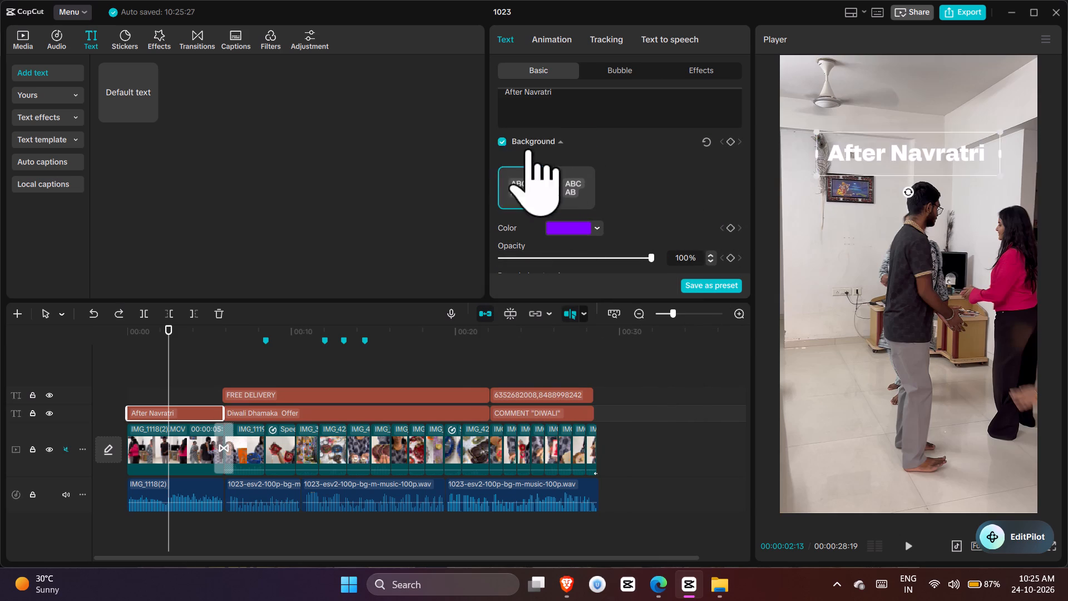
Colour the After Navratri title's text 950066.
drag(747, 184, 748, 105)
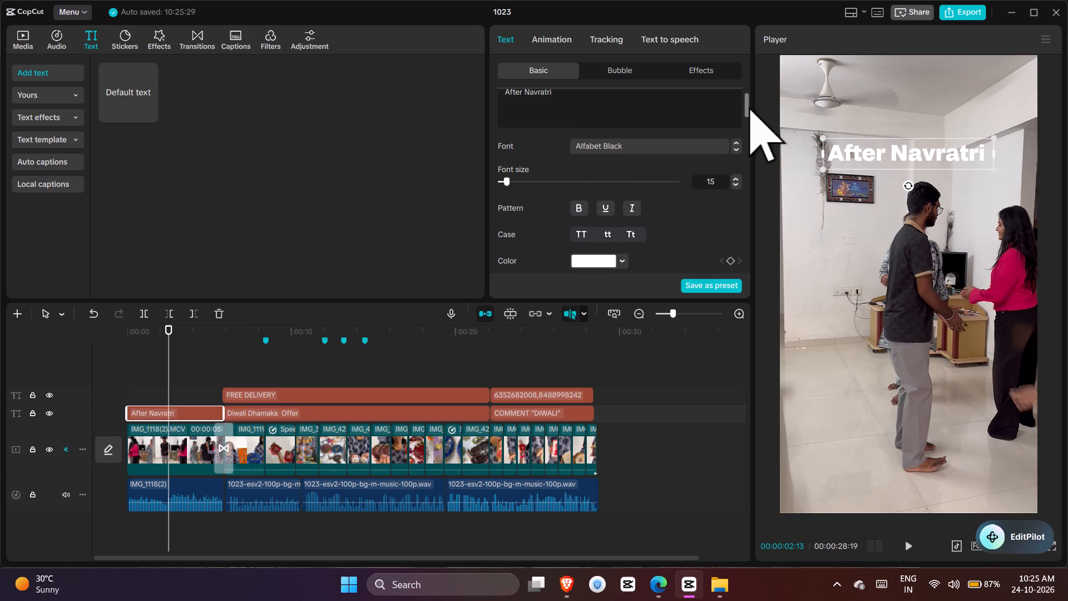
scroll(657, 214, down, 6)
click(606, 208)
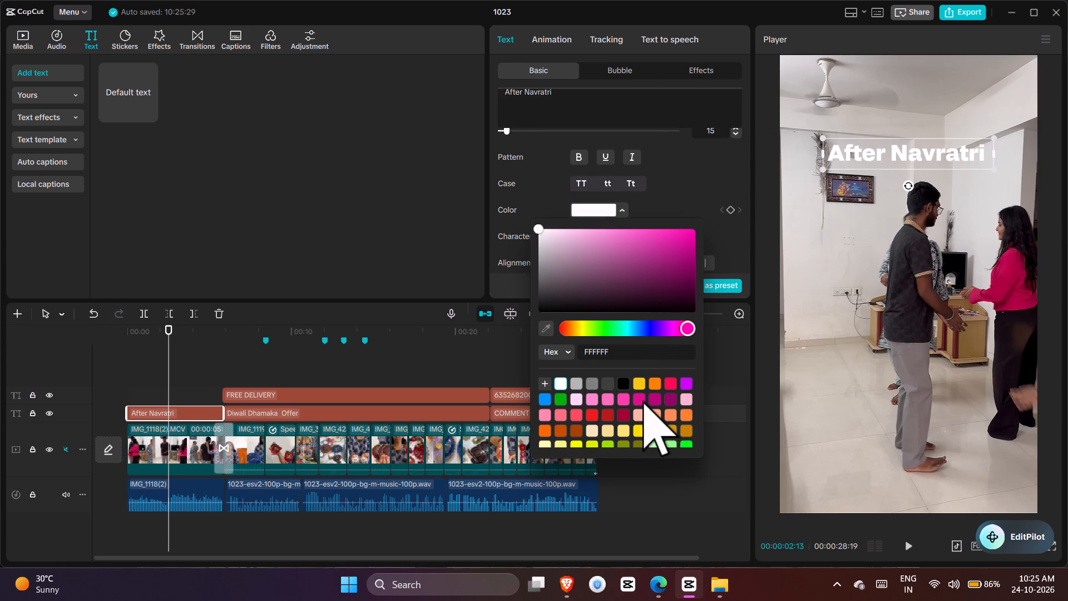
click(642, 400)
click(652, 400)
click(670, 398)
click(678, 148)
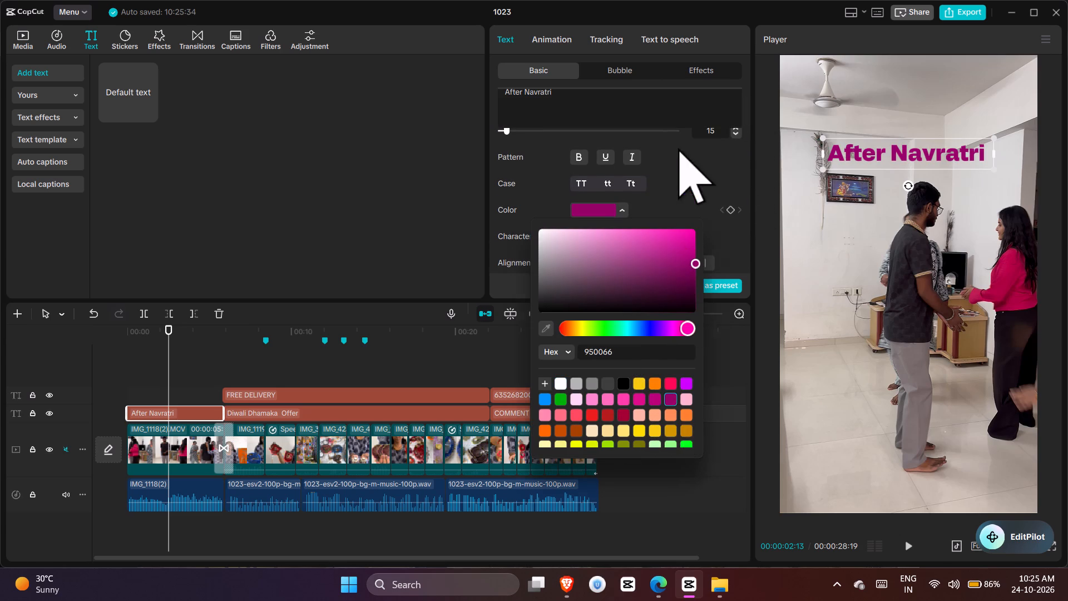
Apply the white preset style with a dark drop shadow to the After Navratri title.
scroll(699, 185, down, 5)
scroll(680, 194, up, 1)
scroll(647, 201, down, 20)
scroll(647, 201, down, 7)
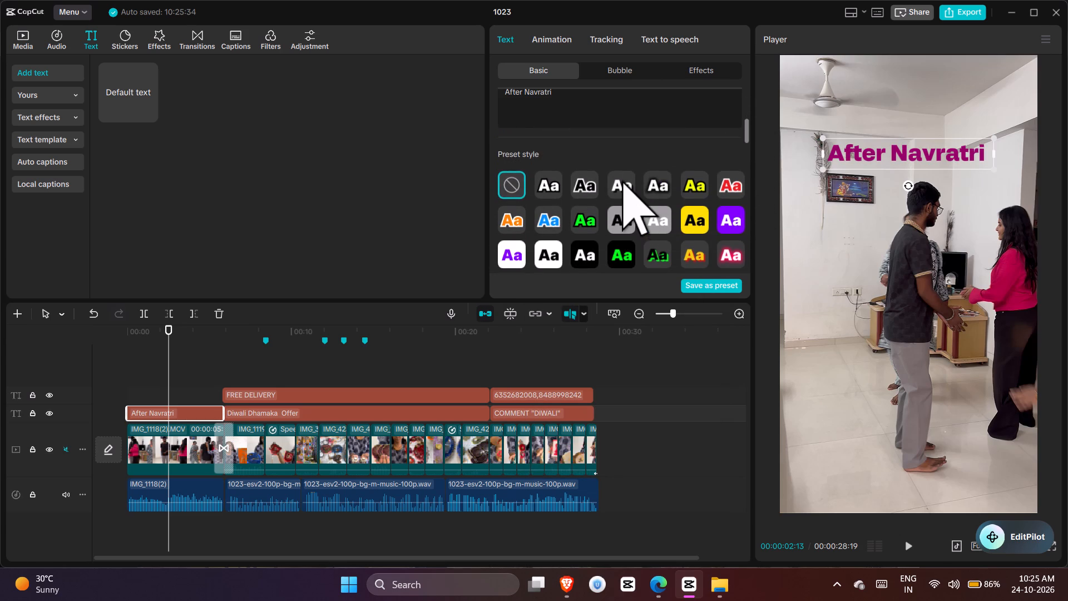
click(622, 180)
Try lighter pinks on the After Navratri title's text, finishing with colour 950066.
scroll(629, 185, up, 7)
scroll(630, 187, down, 1)
scroll(630, 187, up, 7)
scroll(630, 187, down, 1)
scroll(630, 187, up, 12)
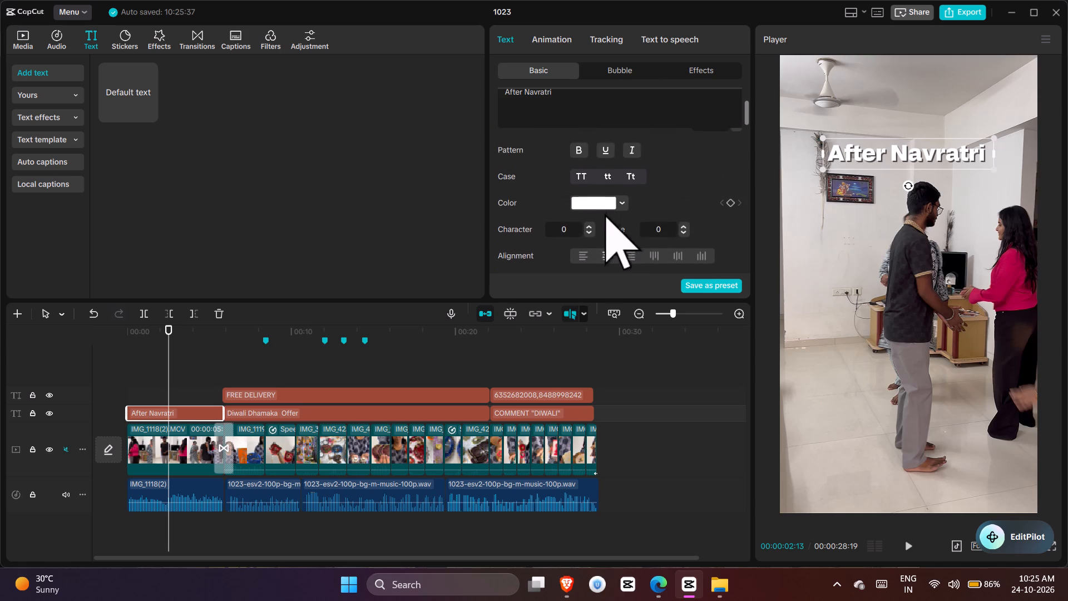
click(592, 208)
click(667, 390)
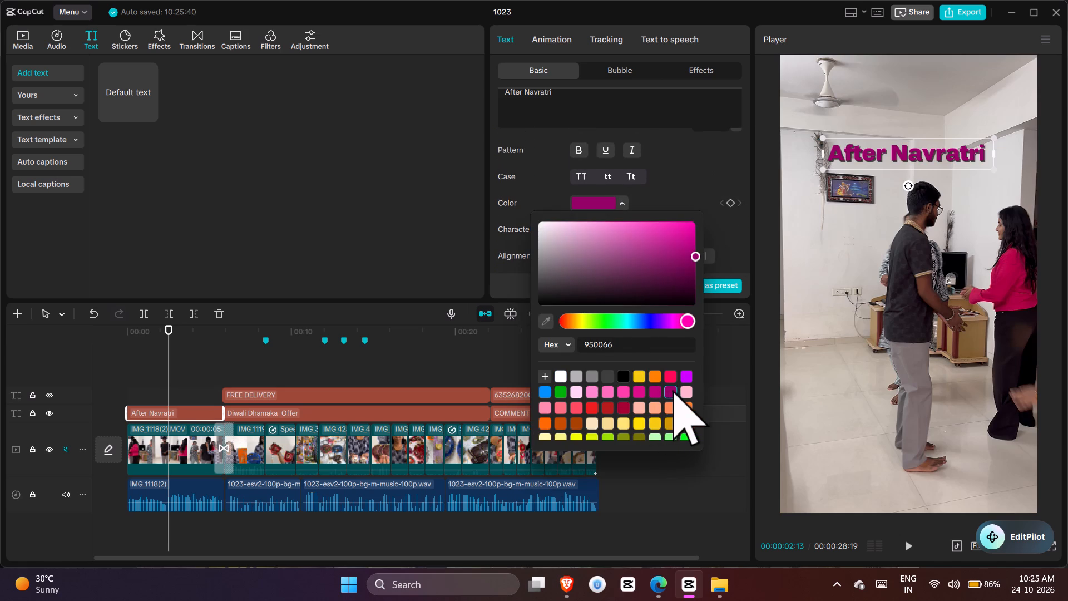
click(646, 390)
click(614, 391)
click(607, 391)
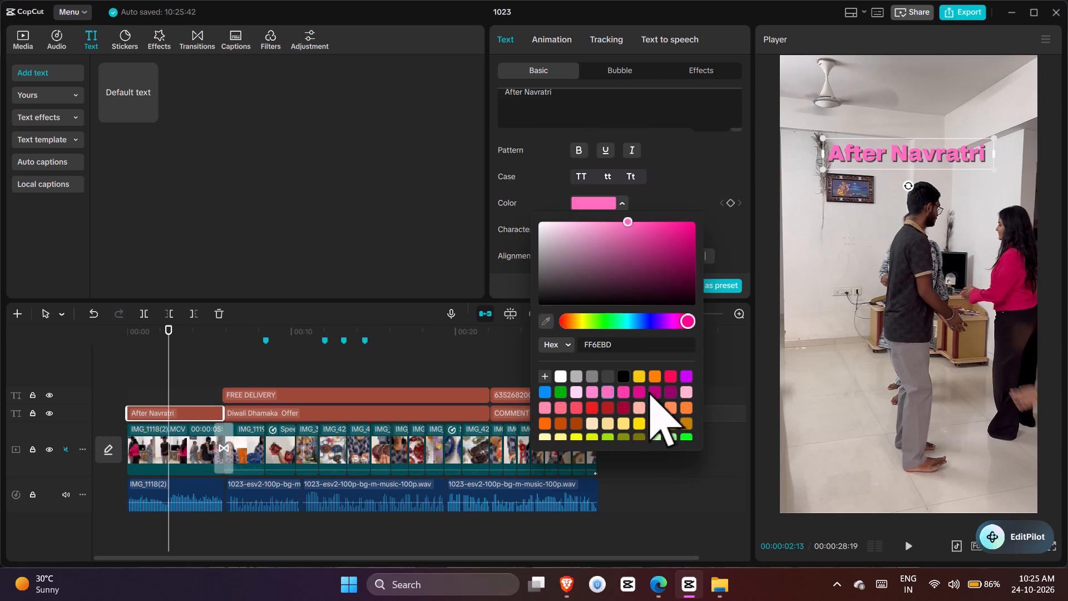
click(667, 393)
Move the After Navratri title slightly lower in the frame, keeping it horizontally centred.
click(884, 159)
drag(886, 159, 902, 182)
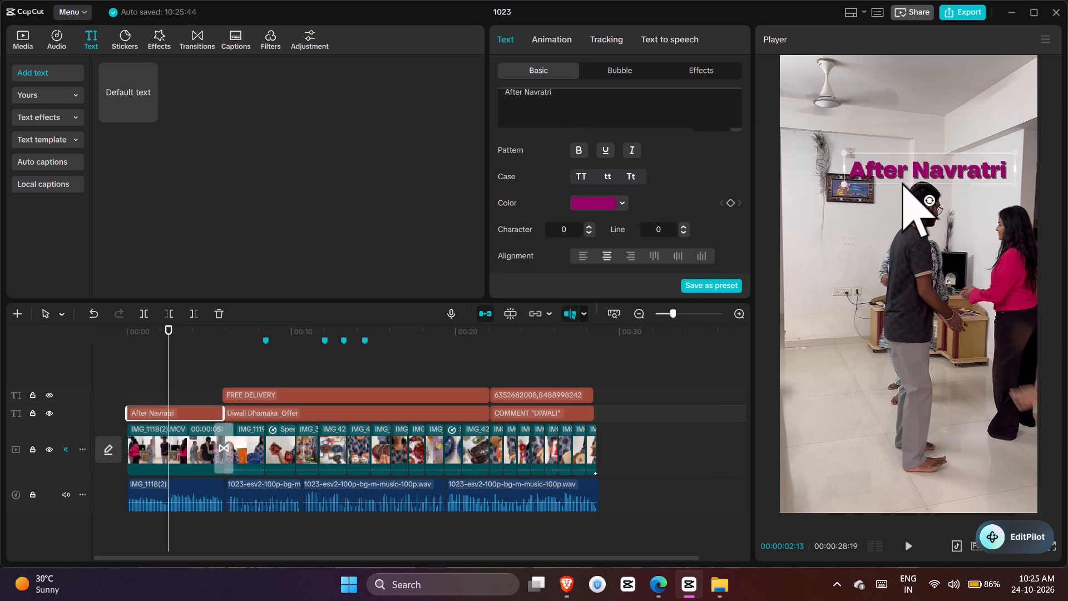
drag(902, 182, 882, 174)
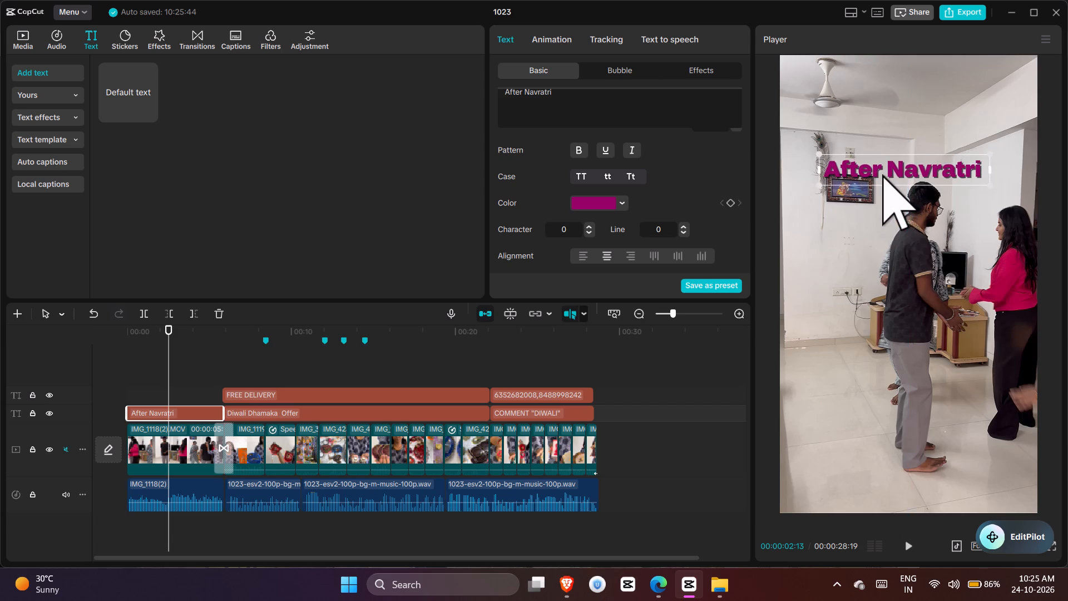
drag(882, 174, 888, 165)
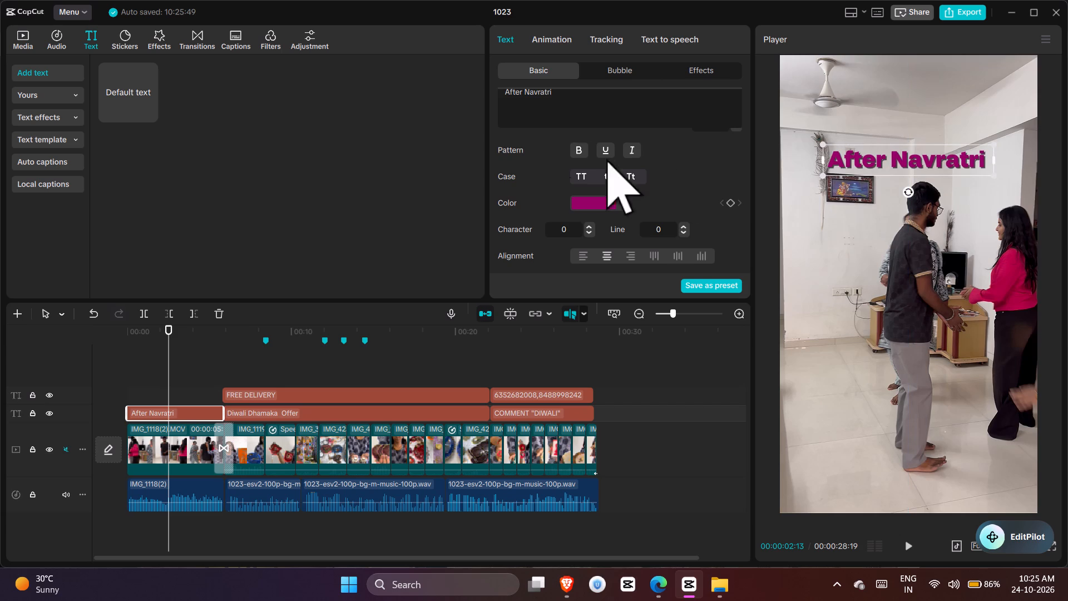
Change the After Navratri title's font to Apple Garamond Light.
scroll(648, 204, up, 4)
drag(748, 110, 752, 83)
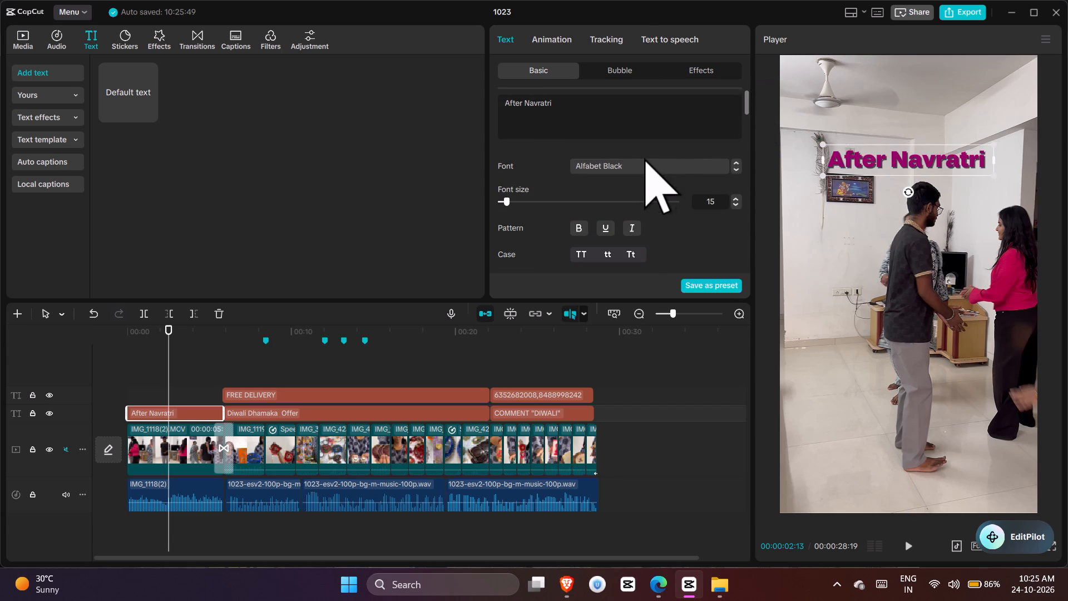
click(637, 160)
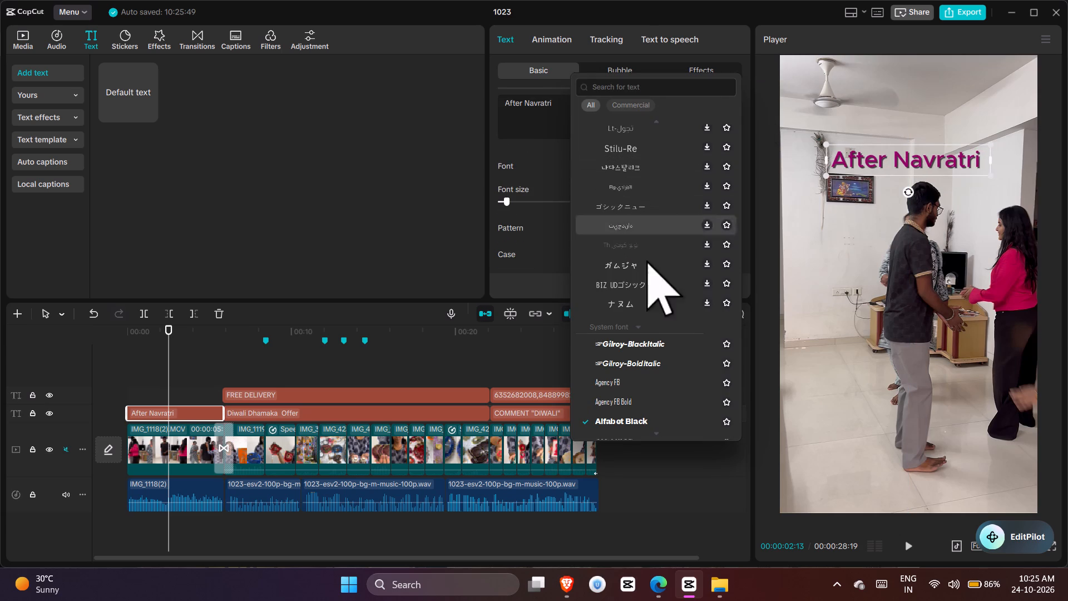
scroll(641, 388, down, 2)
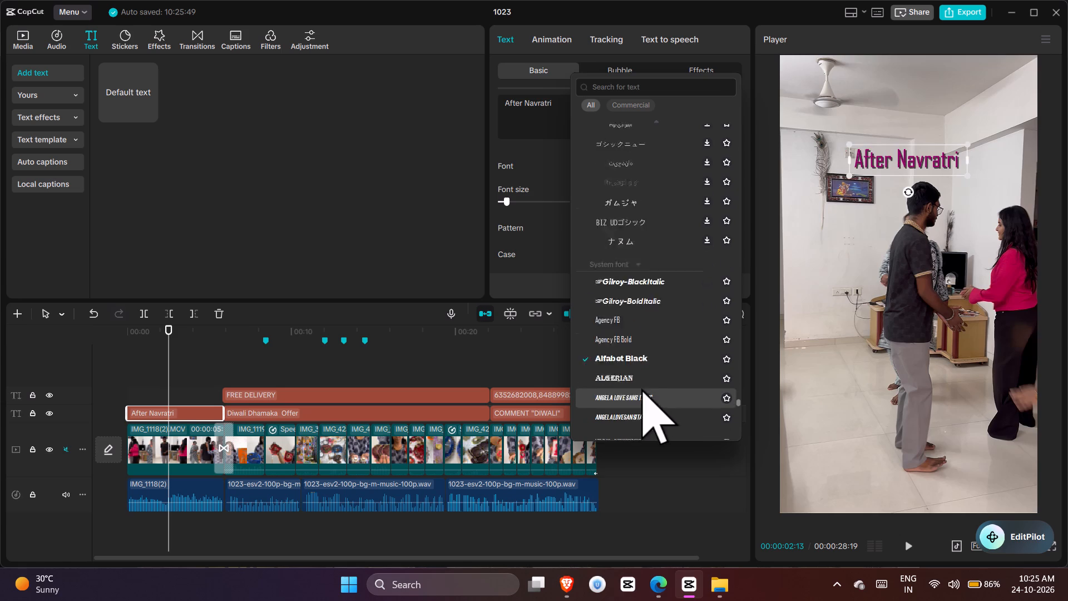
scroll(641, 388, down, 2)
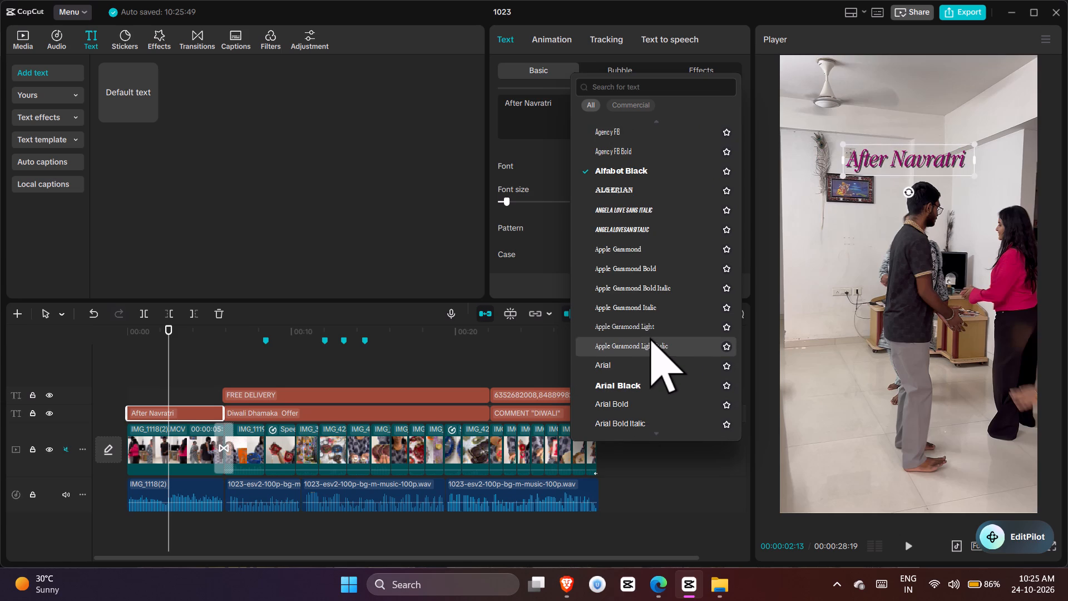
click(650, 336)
Play the reel's opening from the start to review the restyled After Navratri title.
click(193, 358)
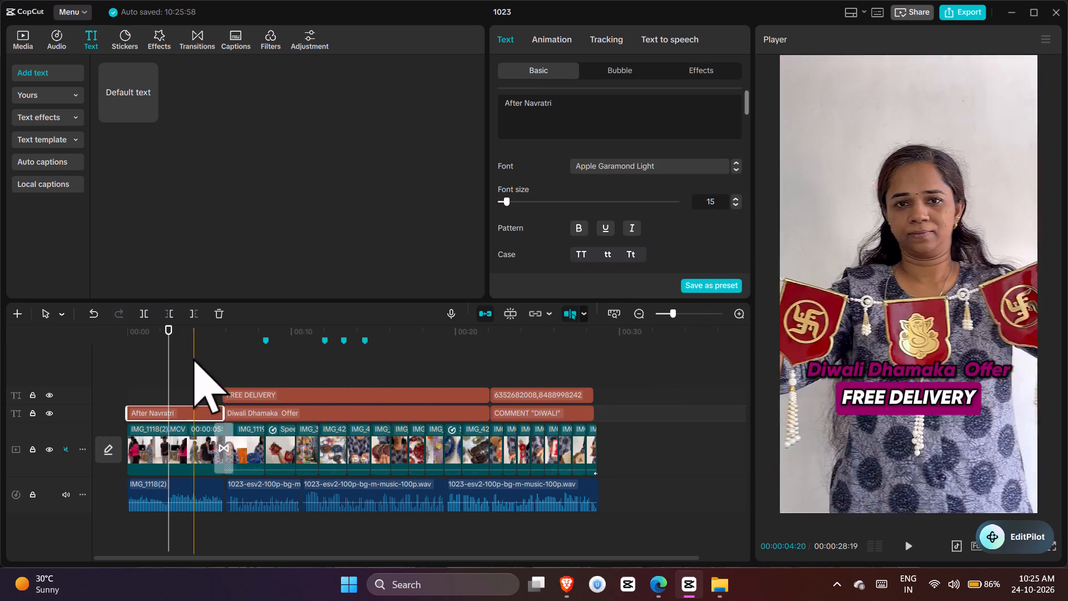
drag(193, 358, 53, 359)
key(space)
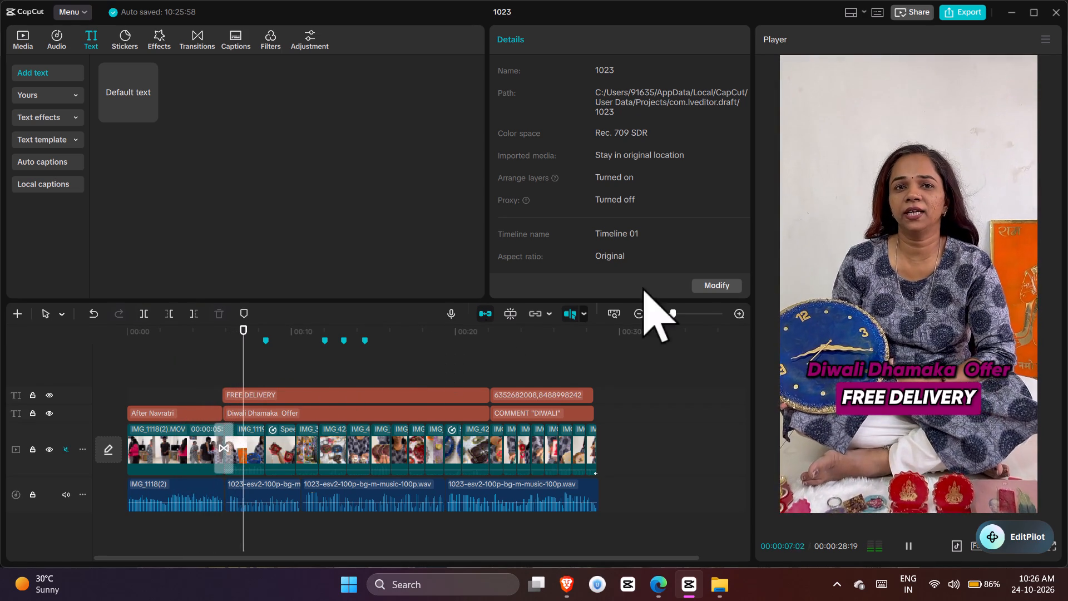
click(192, 364)
drag(192, 364, 185, 364)
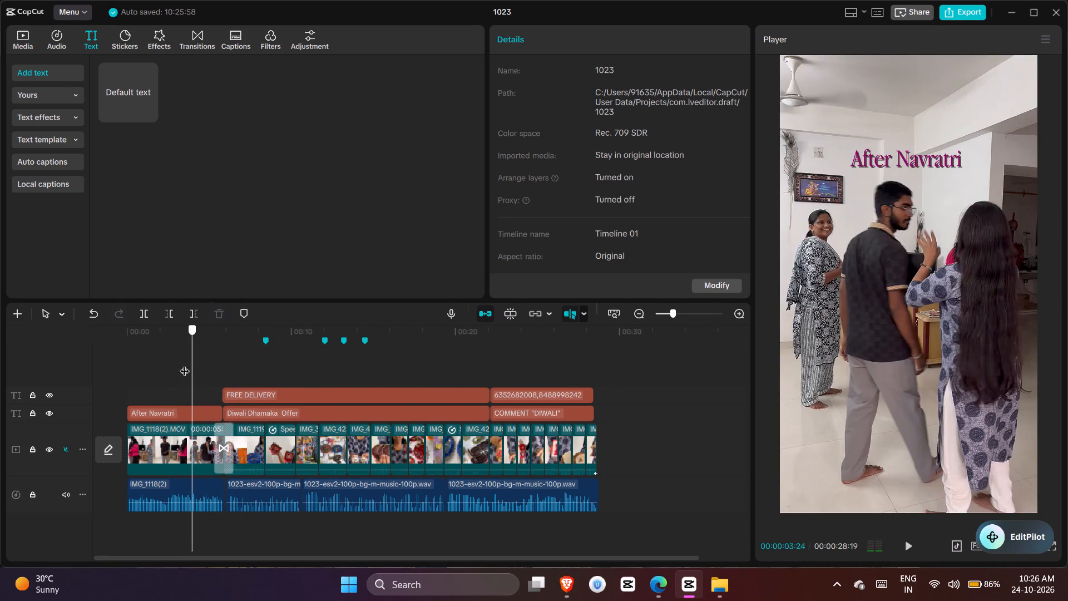
drag(185, 364, 106, 372)
key(space)
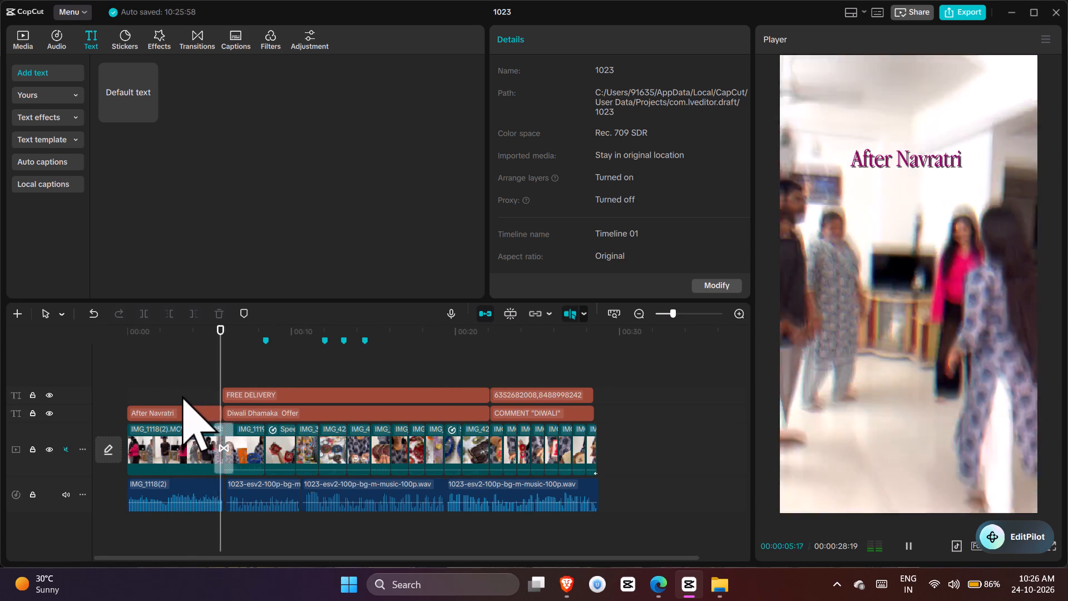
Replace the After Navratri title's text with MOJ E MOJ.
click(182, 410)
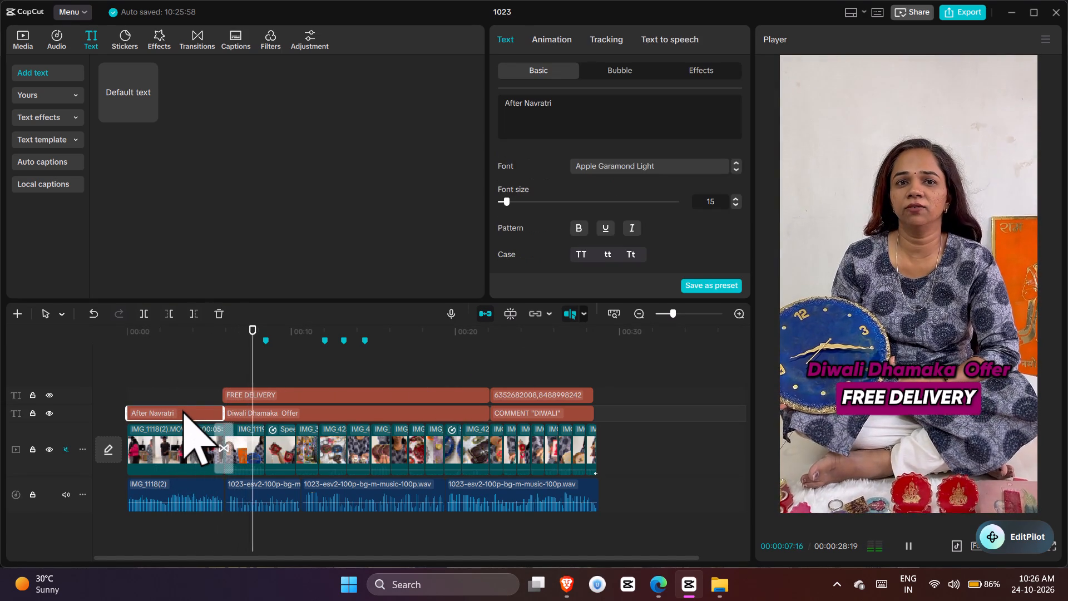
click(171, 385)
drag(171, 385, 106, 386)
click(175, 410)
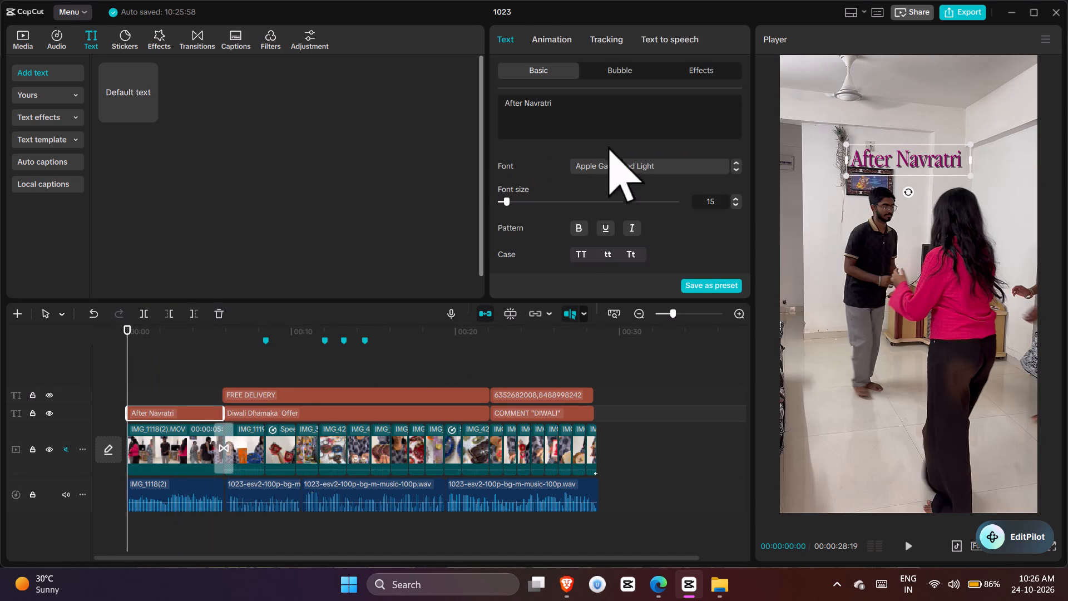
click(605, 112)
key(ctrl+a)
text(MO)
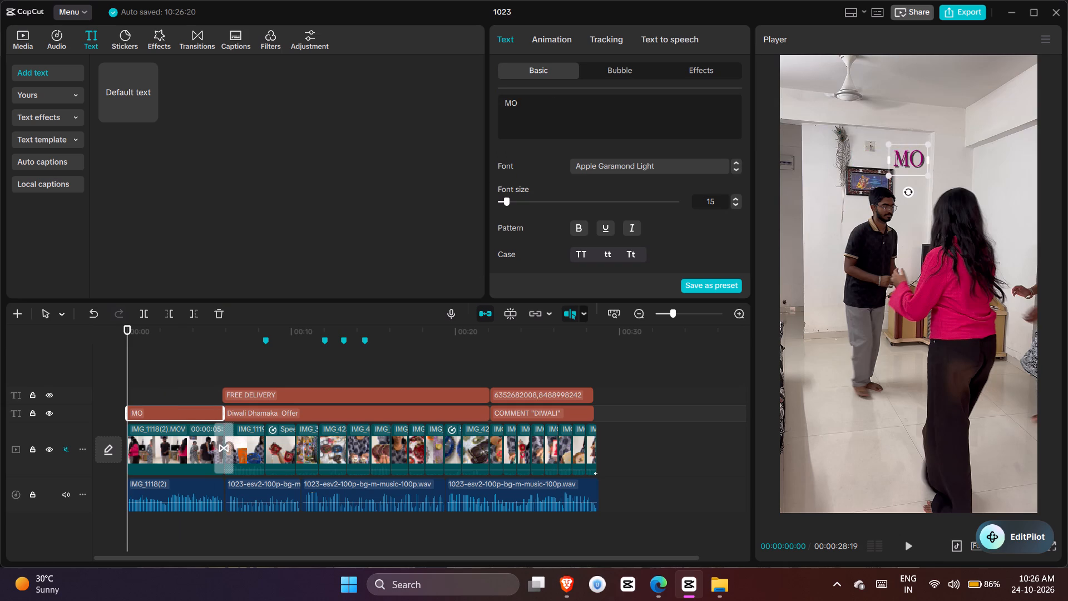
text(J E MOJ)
Browse the available fonts and set the MOJ E MOJ title's font to Alfabet Black.
click(656, 161)
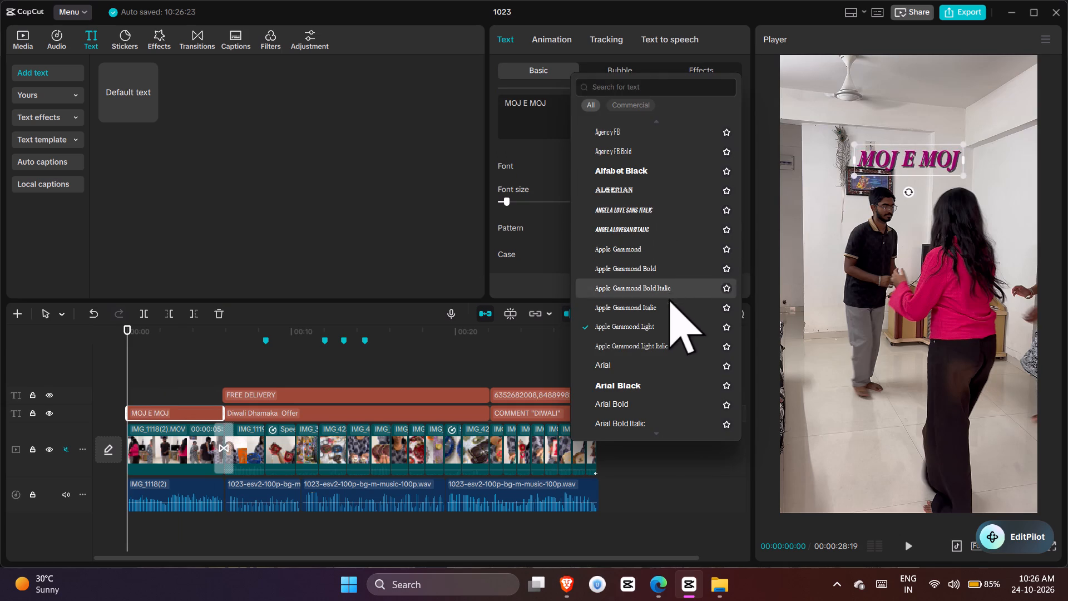
scroll(683, 242, up, 2)
scroll(682, 240, down, 1)
scroll(682, 239, up, 4)
scroll(681, 233, down, 1)
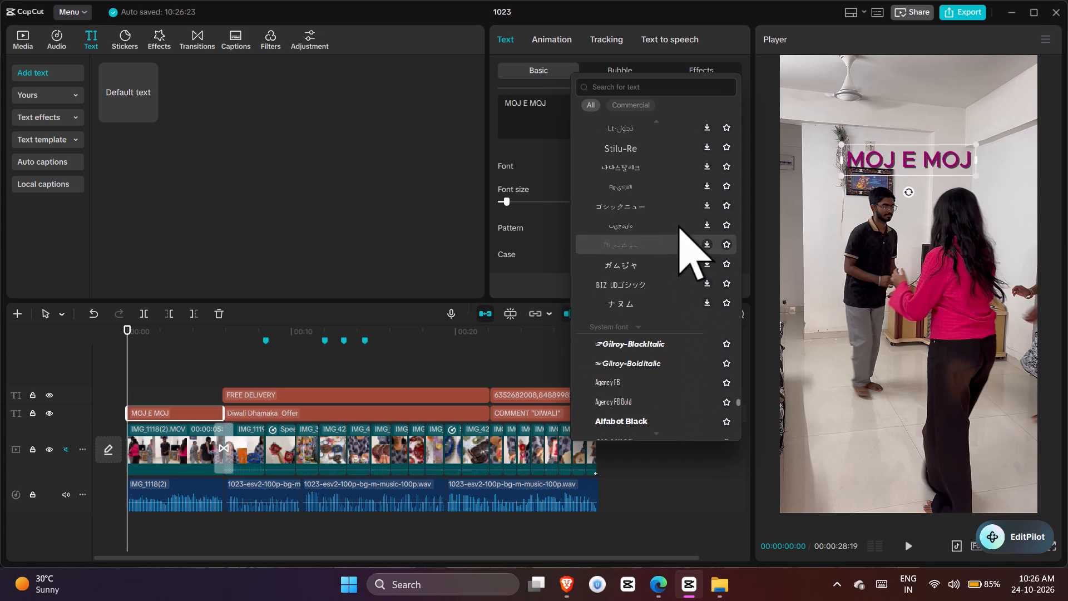
scroll(636, 274, down, 2)
scroll(634, 294, up, 1)
scroll(634, 294, down, 1)
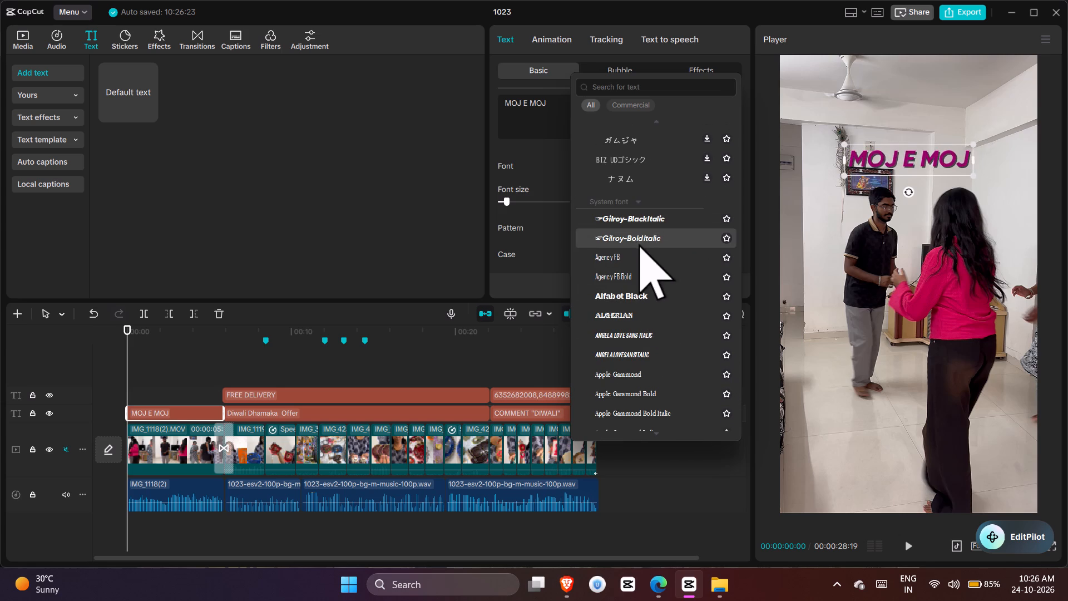
scroll(647, 259, up, 10)
scroll(647, 251, down, 1)
scroll(647, 251, up, 8)
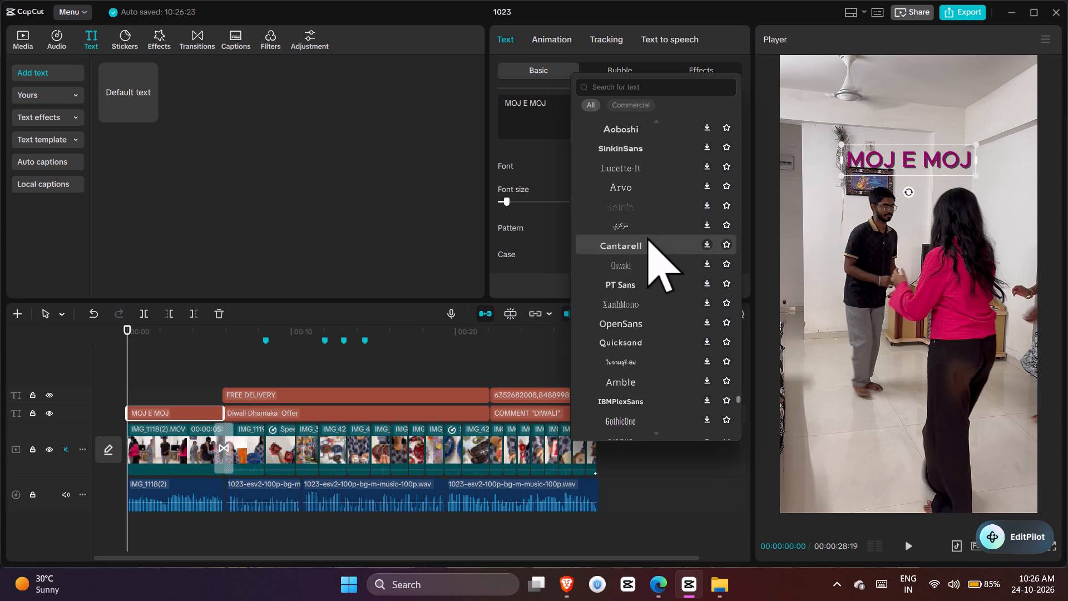
scroll(647, 237, up, 1)
drag(737, 300, 796, 65)
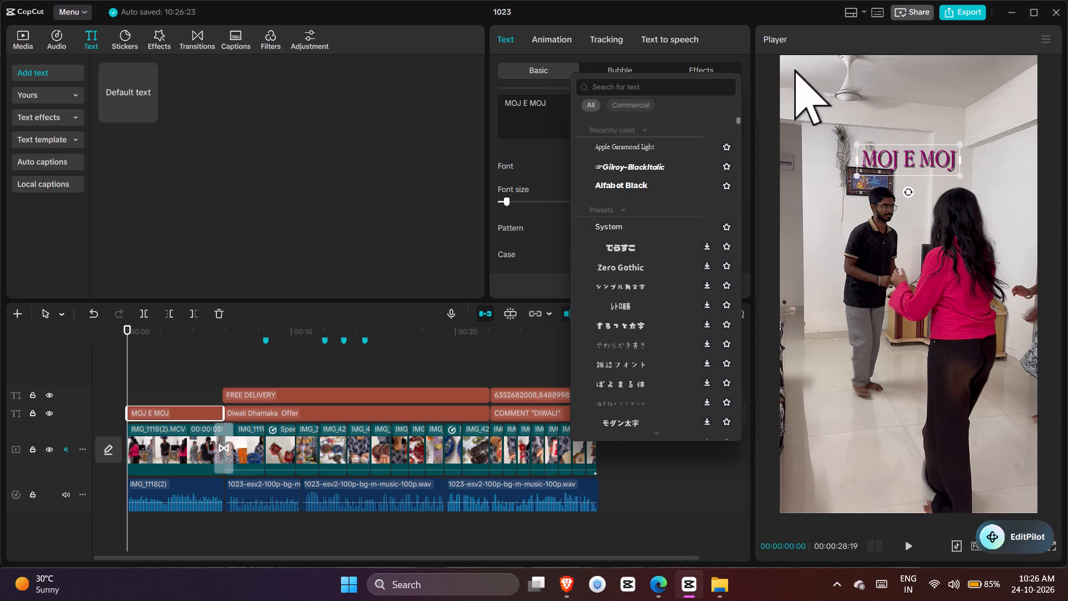
click(659, 194)
Set the font size of the whole MOJ E MOJ title to 29.
drag(659, 194, 666, 194)
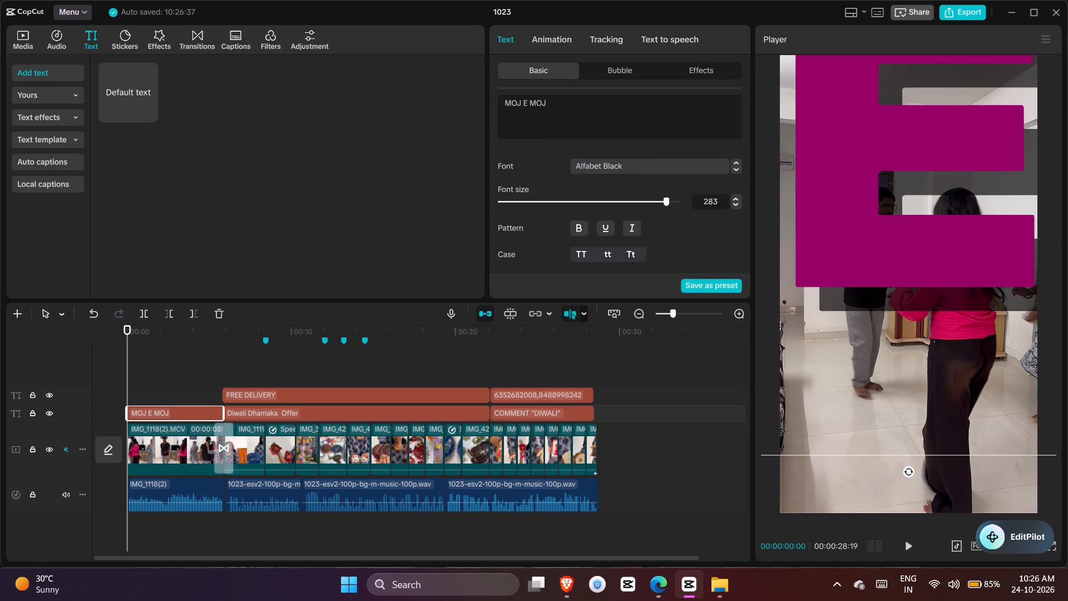
triple_click(629, 118)
click(629, 118)
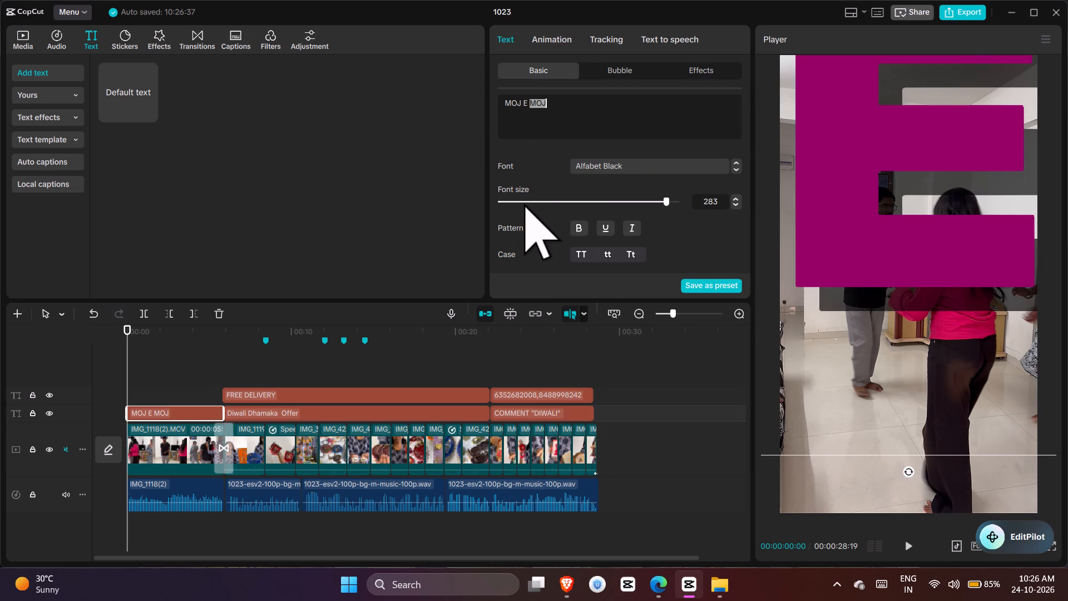
click(524, 204)
click(524, 204)
drag(518, 204, 494, 202)
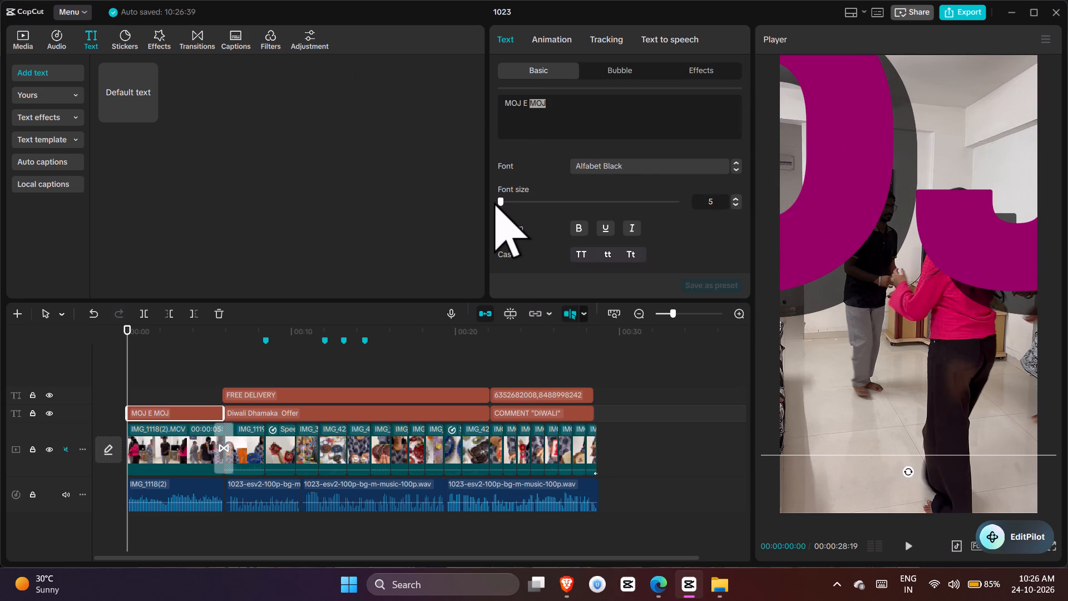
drag(494, 202, 481, 200)
drag(182, 383, 187, 381)
ctrl+scroll(896, 225, down, 10)
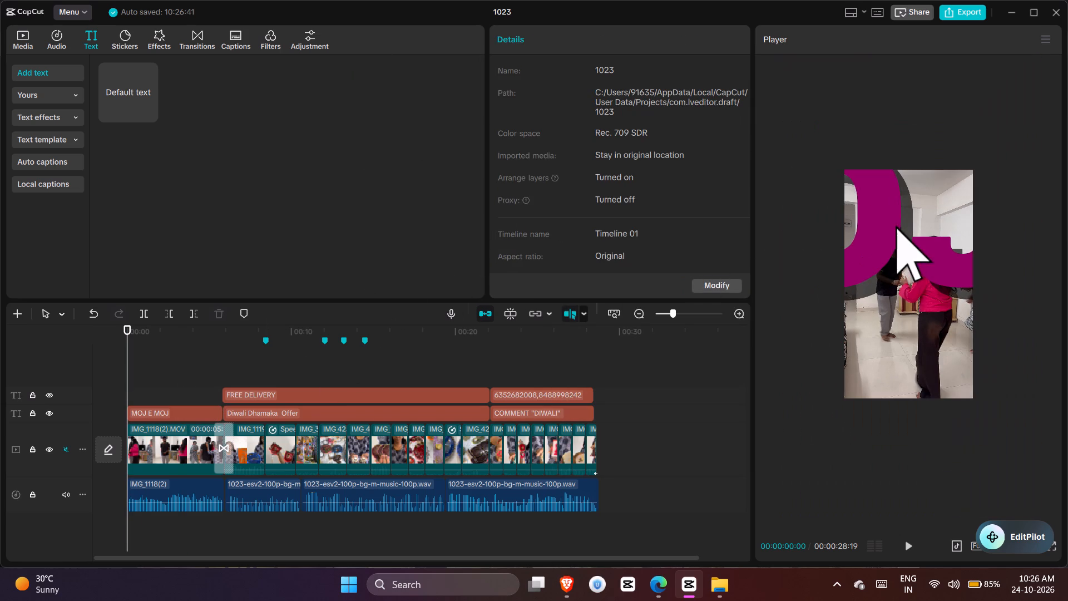
click(907, 247)
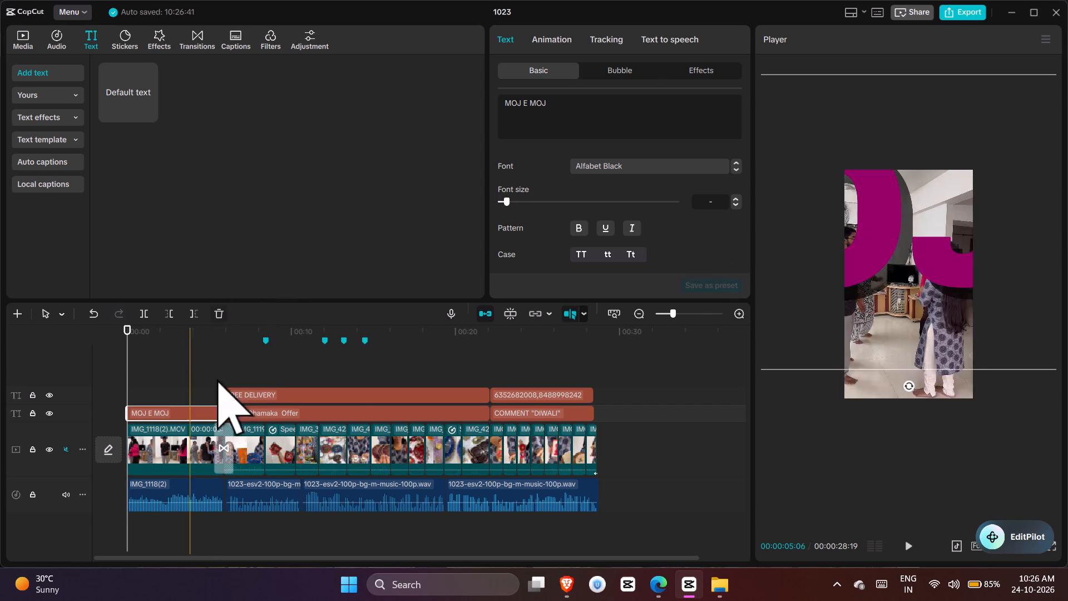
click(591, 208)
drag(591, 207, 506, 207)
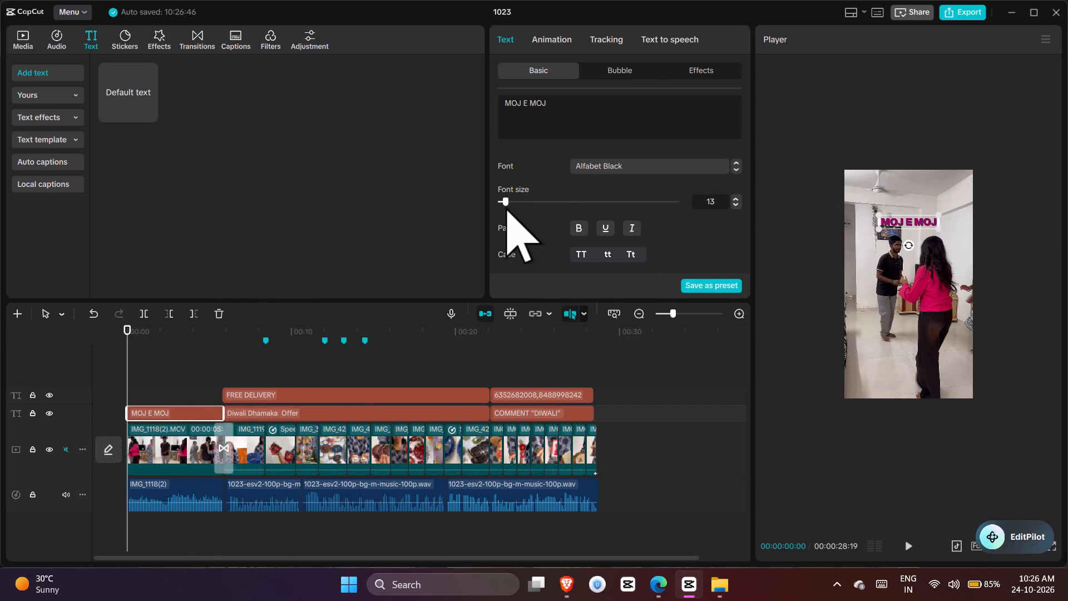
drag(506, 207, 515, 205)
ctrl+scroll(938, 207, up, 3)
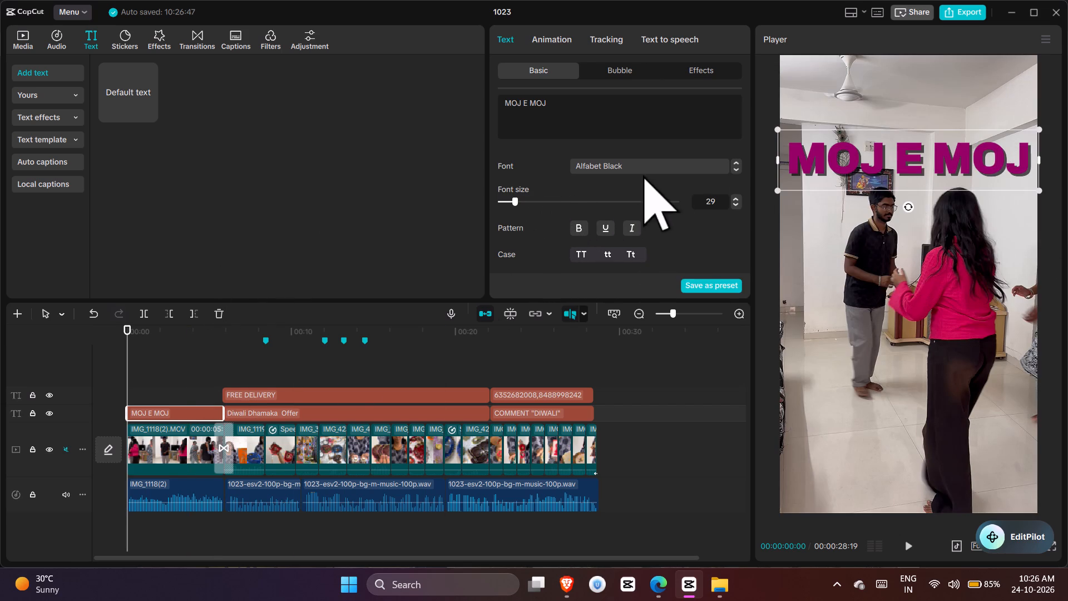
Replace the MOJ E MOJ title's text with AFTER and NAVRATRI on two separate lines.
click(635, 120)
key(ctrl+a)
text(AFTRE)
key(BackSpace)
key(BackSpace)
text(ER)
key(space)
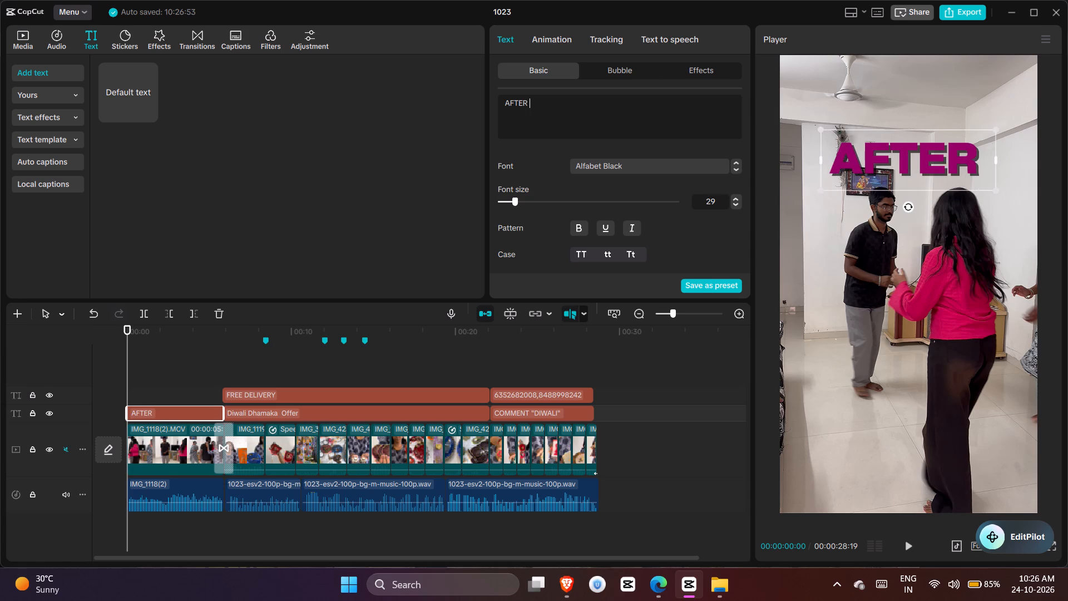
key(BackSpace)
key(shift+Return)
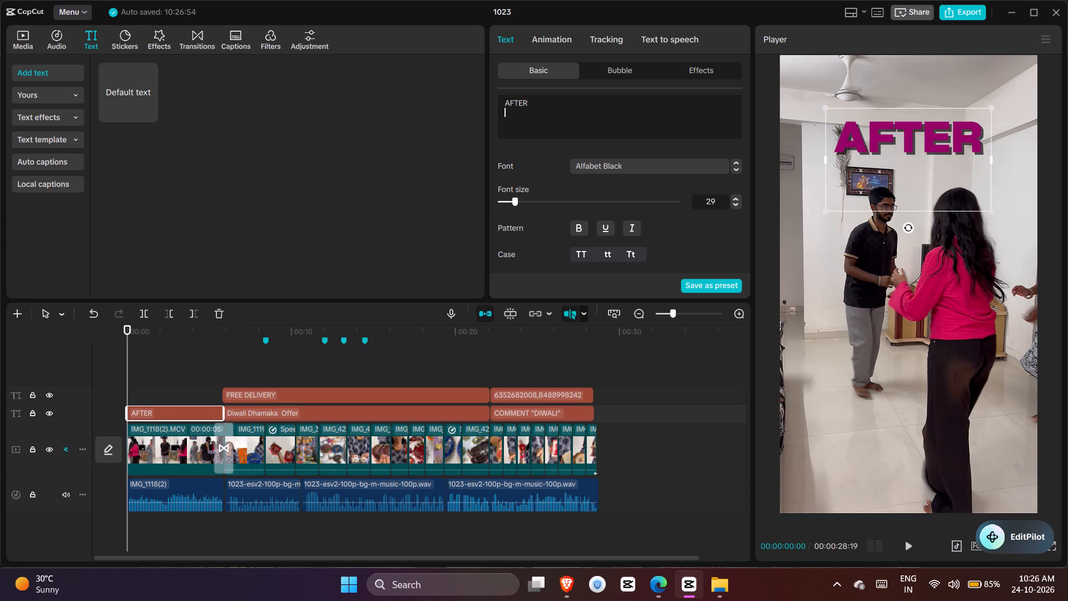
text(NAVRAT)
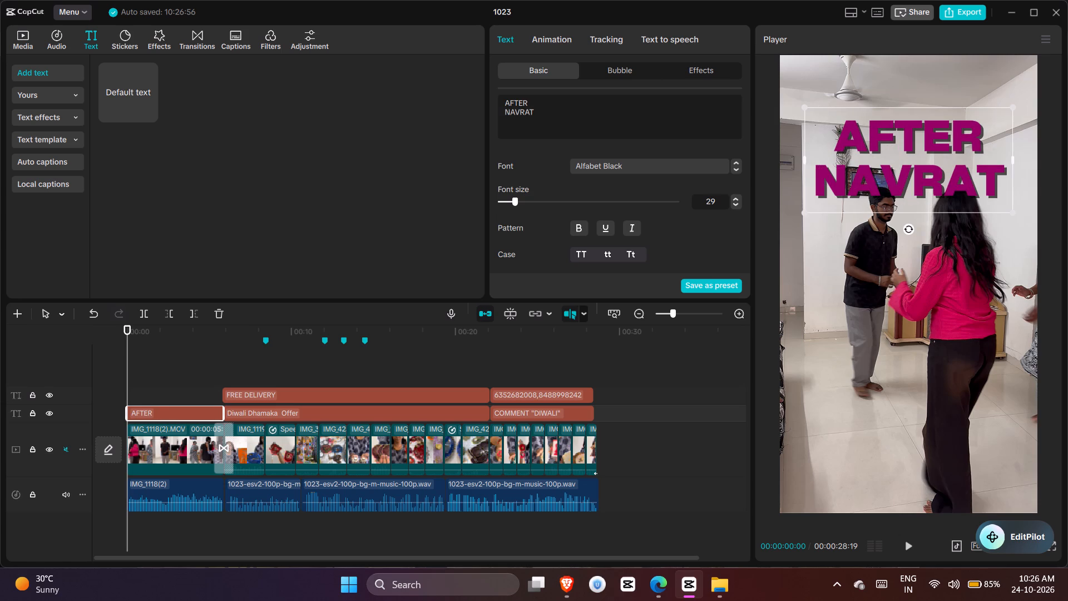
text(RI)
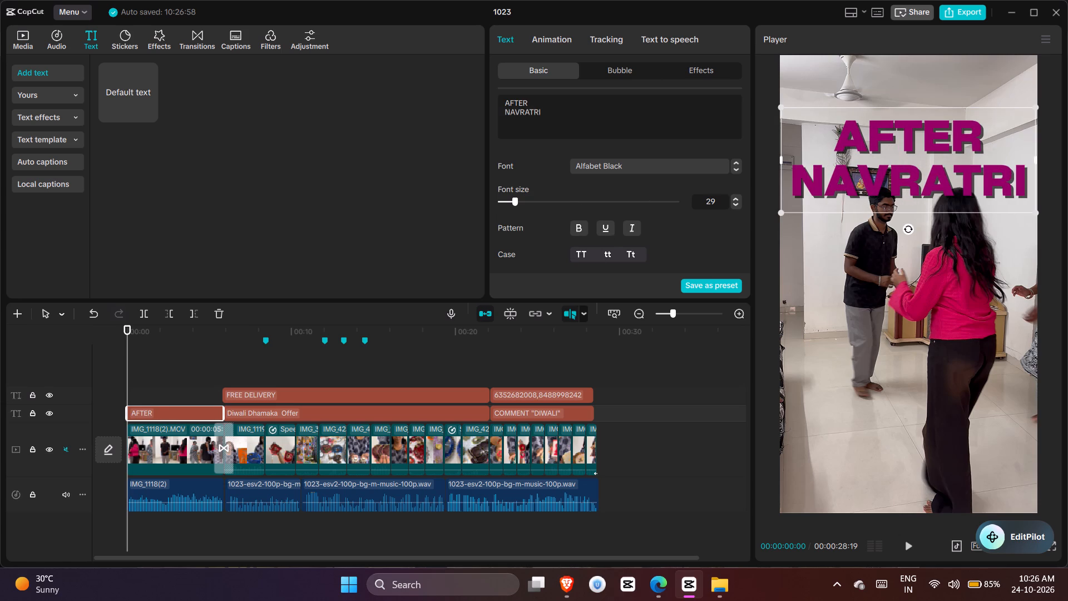
Cut the NAVRATRI line out of the opening title, keeping only AFTER in its text.
drag(555, 117, 497, 112)
drag(493, 112, 482, 112)
scroll(627, 175, down, 8)
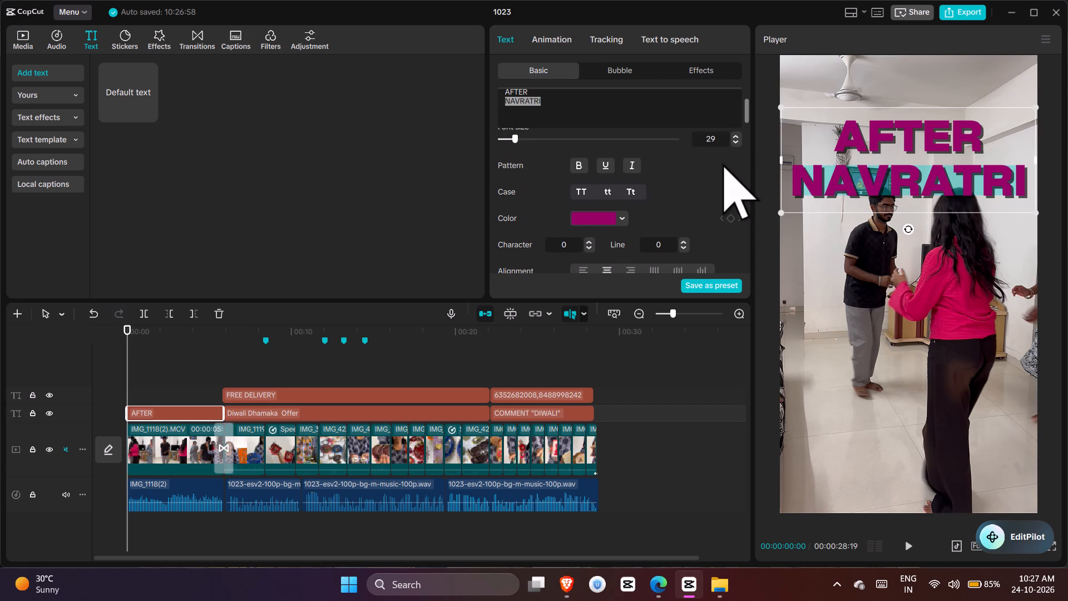
key(ctrl+c)
key(ctrl+x)
key(ctrl+z)
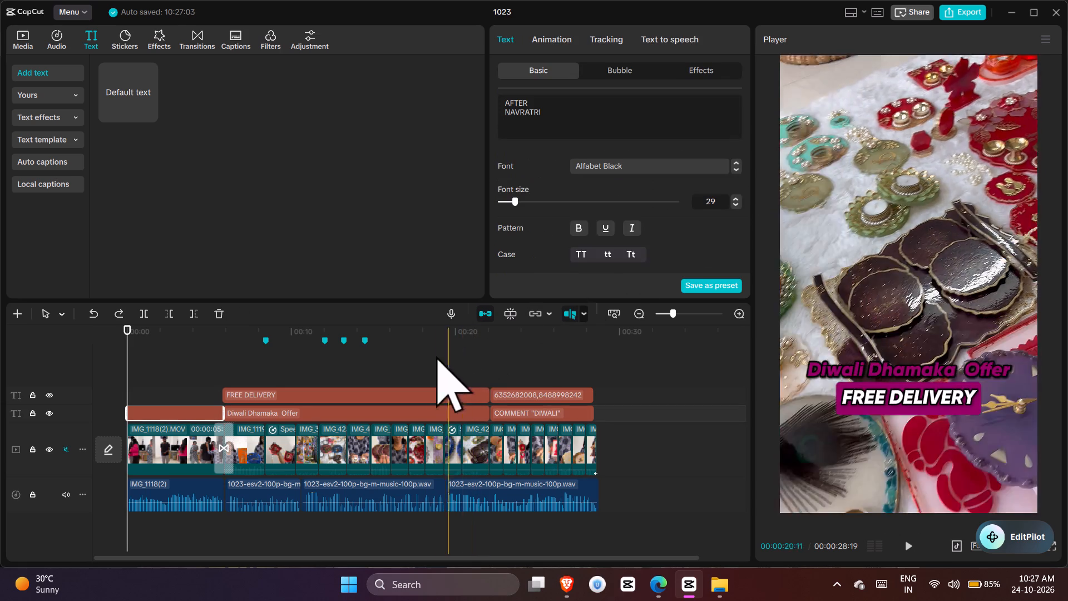
drag(538, 121, 477, 114)
key(ctrl+x)
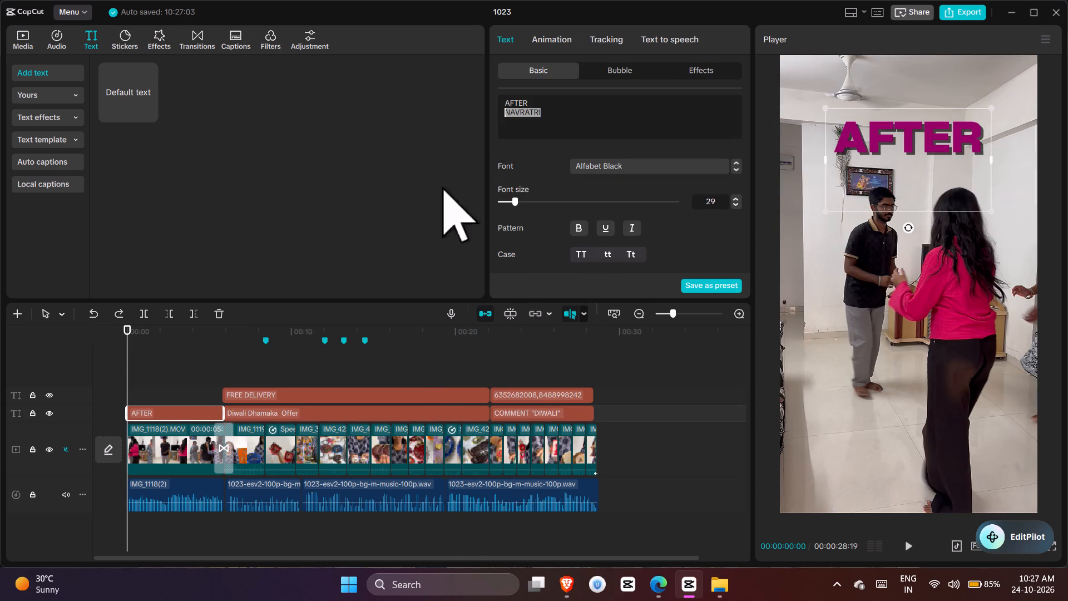
Duplicate the AFTER title clip and place the copy at the timeline's start on the FREE DELIVERY track, ending where FREE DELIVERY begins.
click(191, 371)
click(180, 416)
key(ctrl+c)
key(ctrl+v)
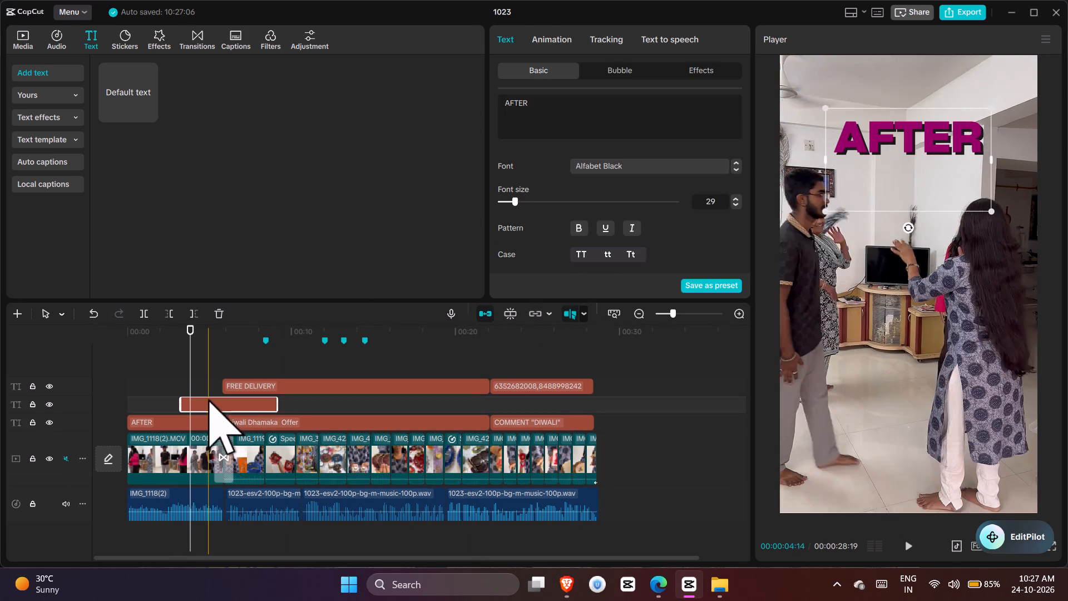
drag(208, 408, 90, 394)
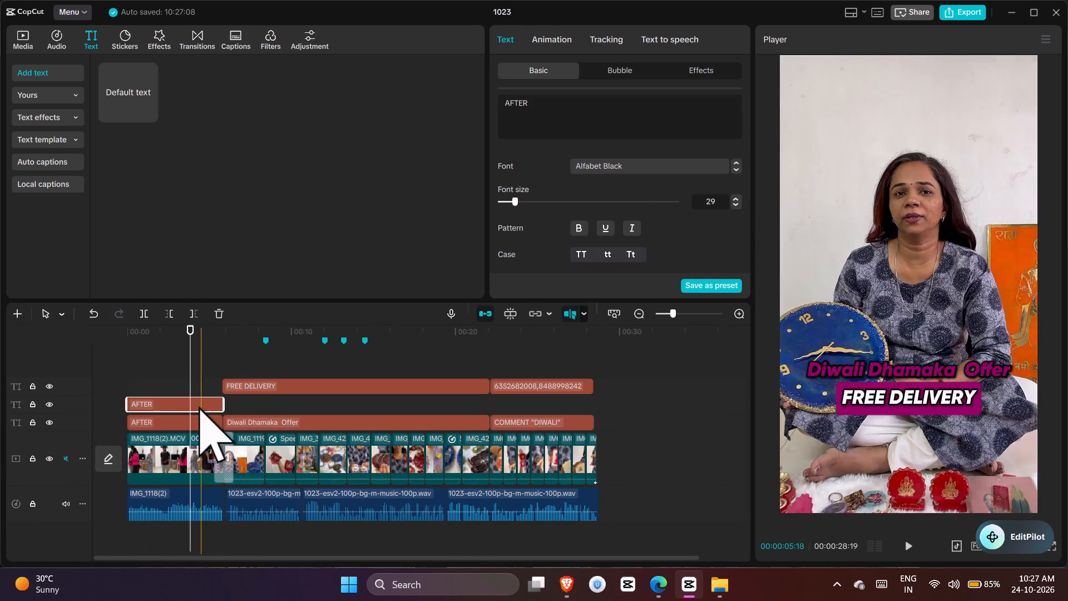
drag(186, 405, 146, 351)
drag(159, 386, 156, 405)
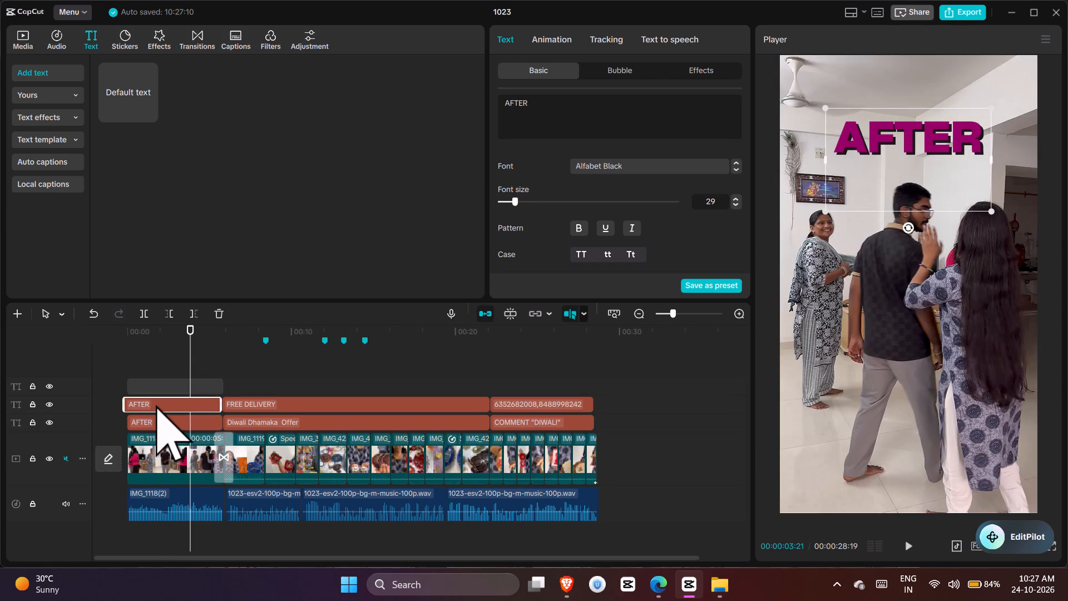
drag(156, 405, 162, 412)
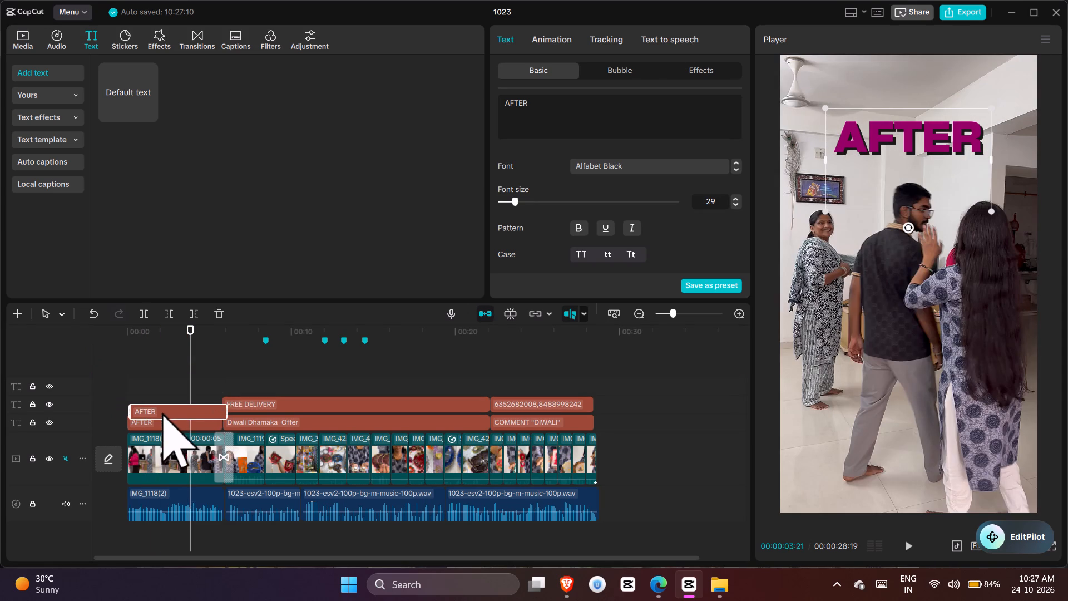
drag(162, 412, 162, 407)
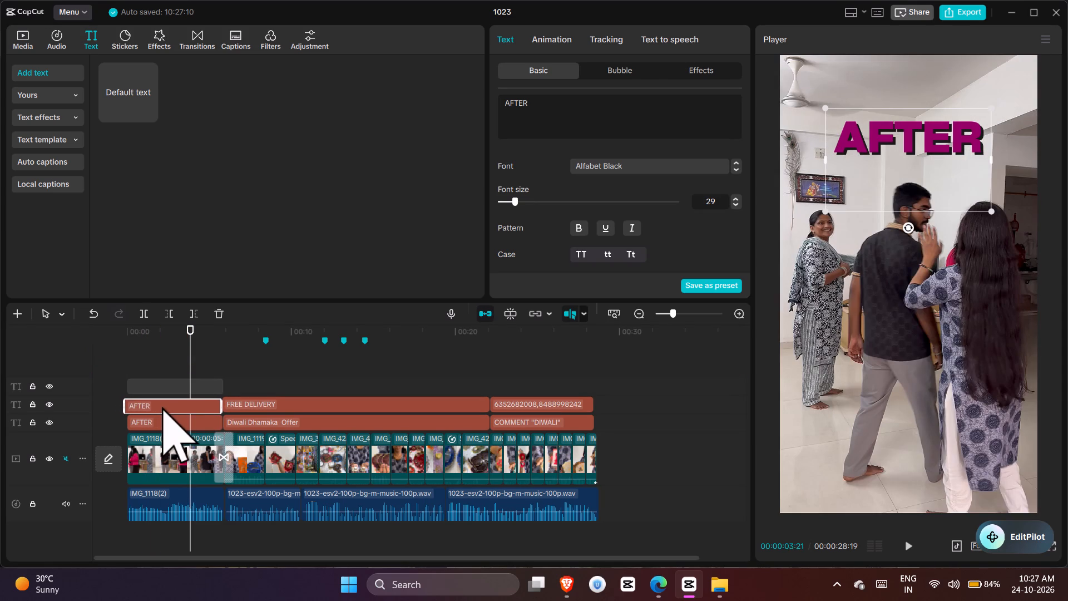
drag(162, 407, 144, 407)
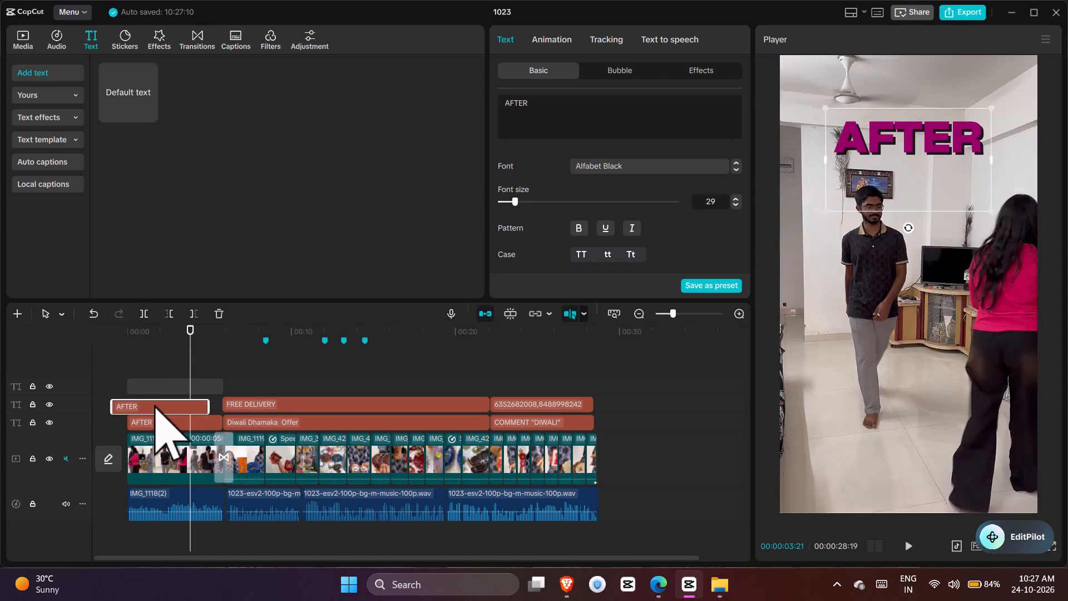
drag(224, 385, 207, 386)
drag(191, 387, 189, 406)
drag(213, 401, 231, 401)
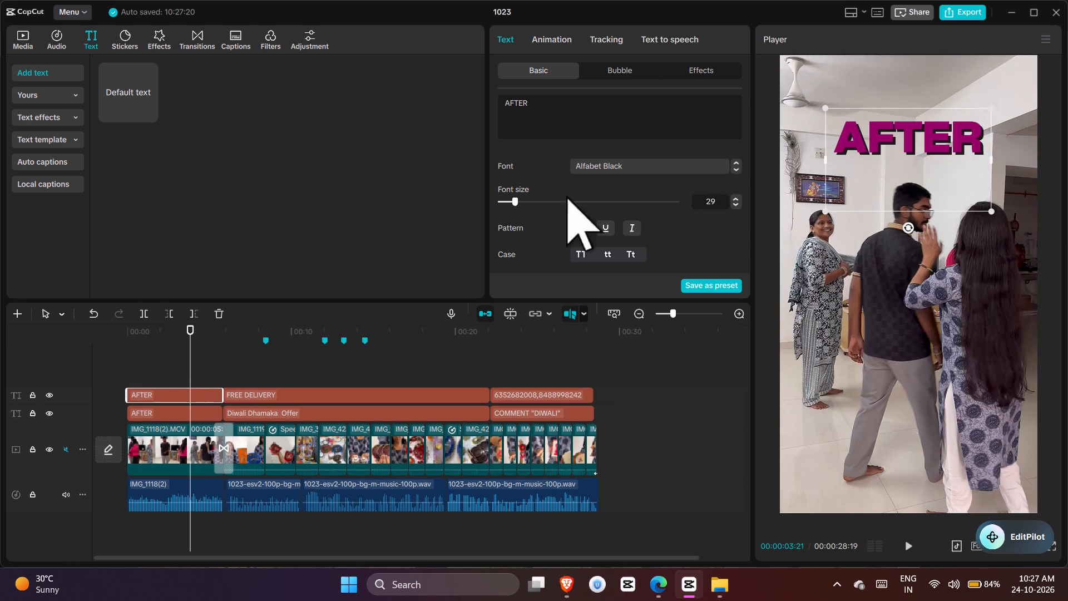
Replace the duplicated title's text with the cut word NAVRATRI.
click(586, 110)
key(ctrl+a)
key(ctrl+v)
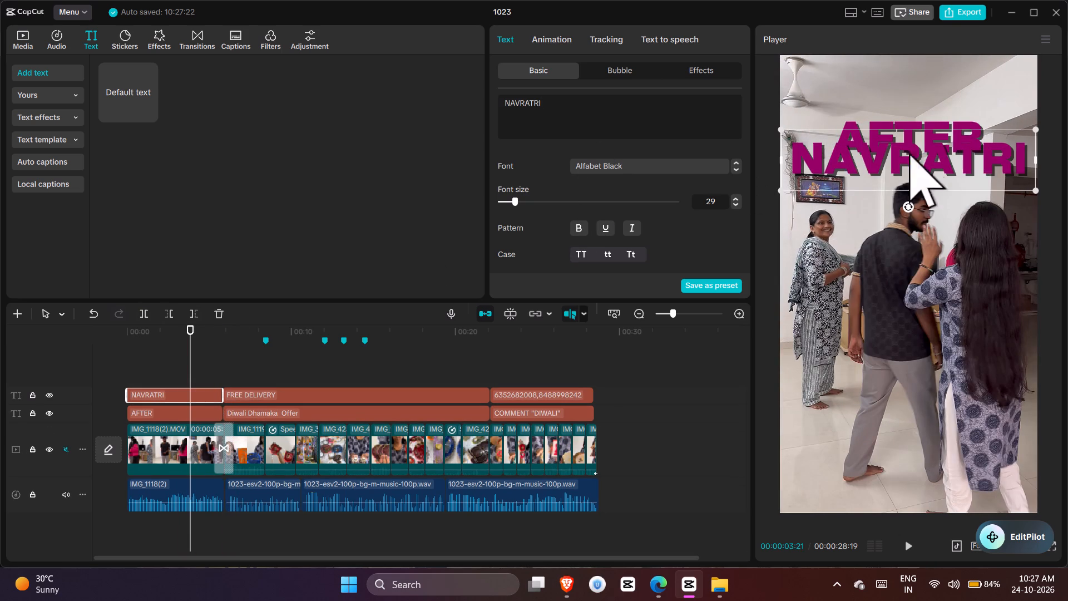
Scale the NAVRATRI title down to about the width of AFTER and position it centred just beneath that word.
ctrl+drag(1036, 188, 989, 158)
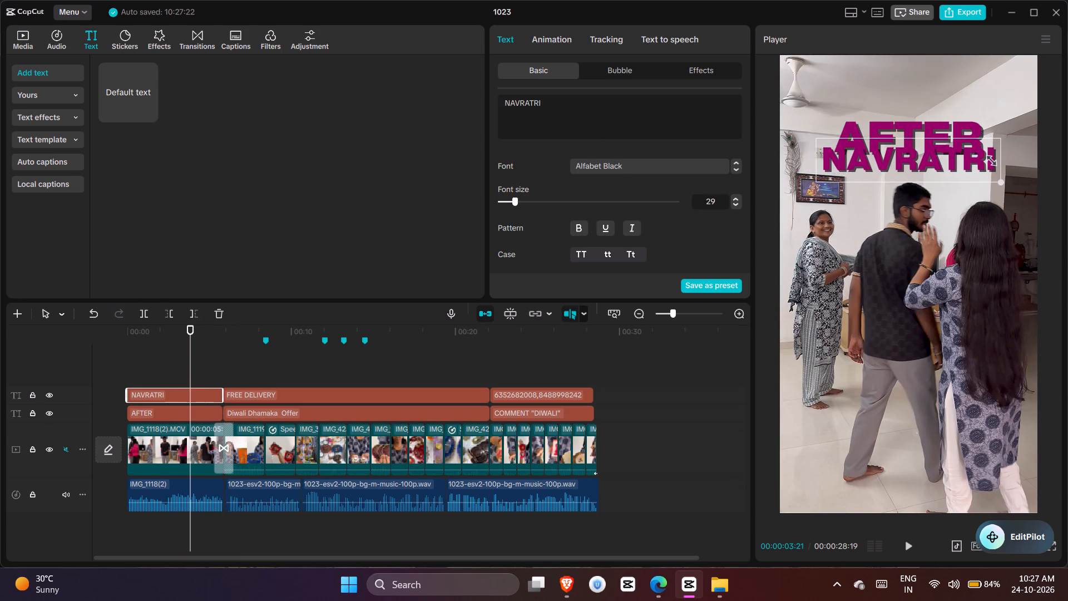
ctrl+drag(989, 158, 979, 152)
drag(955, 171, 956, 182)
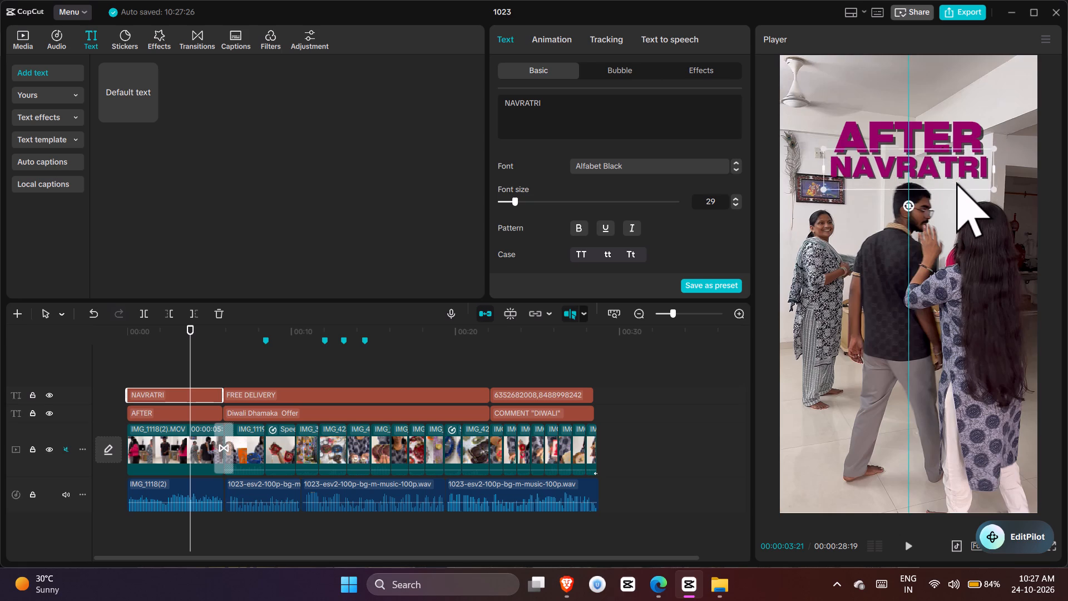
drag(956, 182, 956, 183)
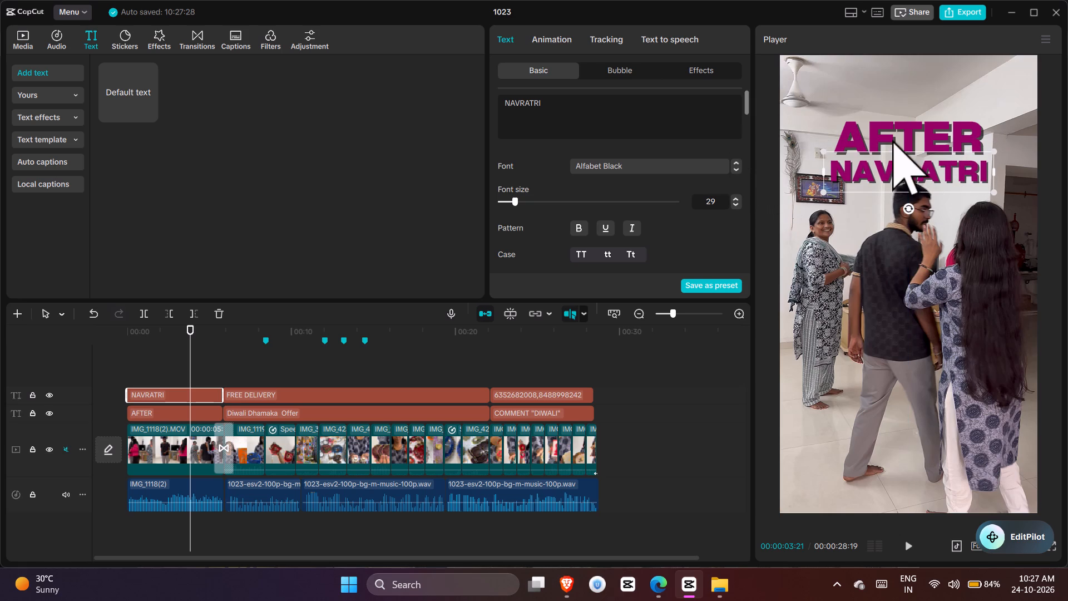
Set the AFTER title's text color to white, FFFFFF.
click(892, 140)
scroll(569, 173, down, 8)
click(599, 204)
drag(584, 250, 581, 249)
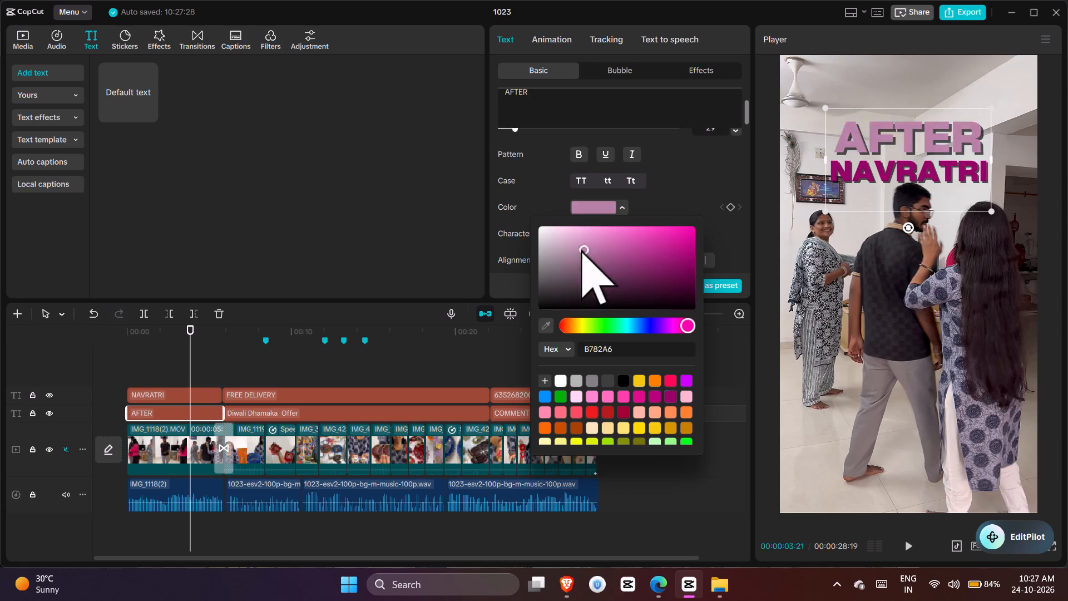
drag(581, 249, 619, 234)
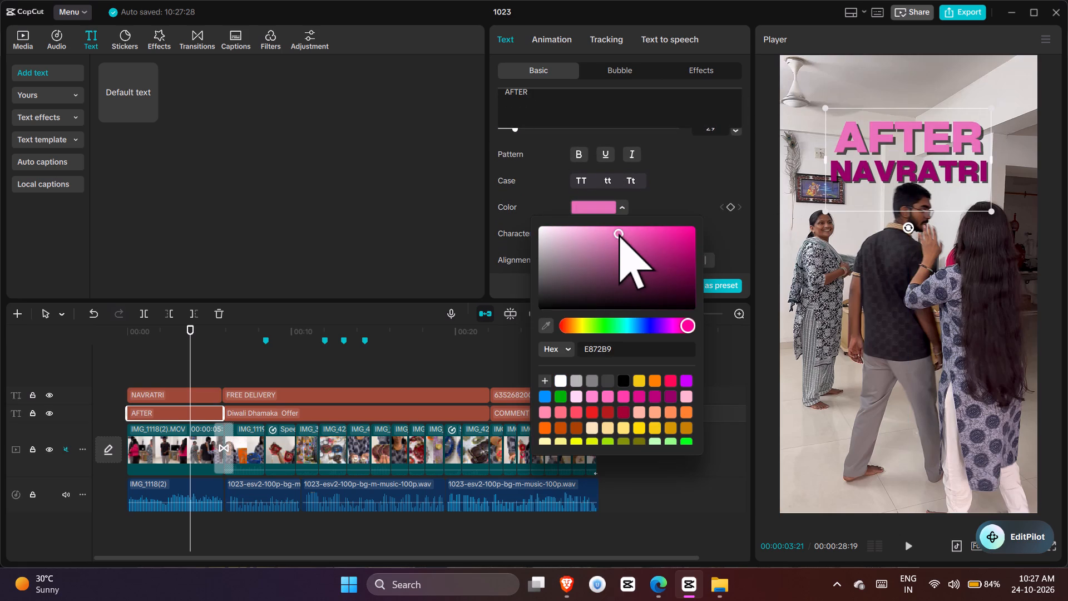
drag(619, 234, 514, 173)
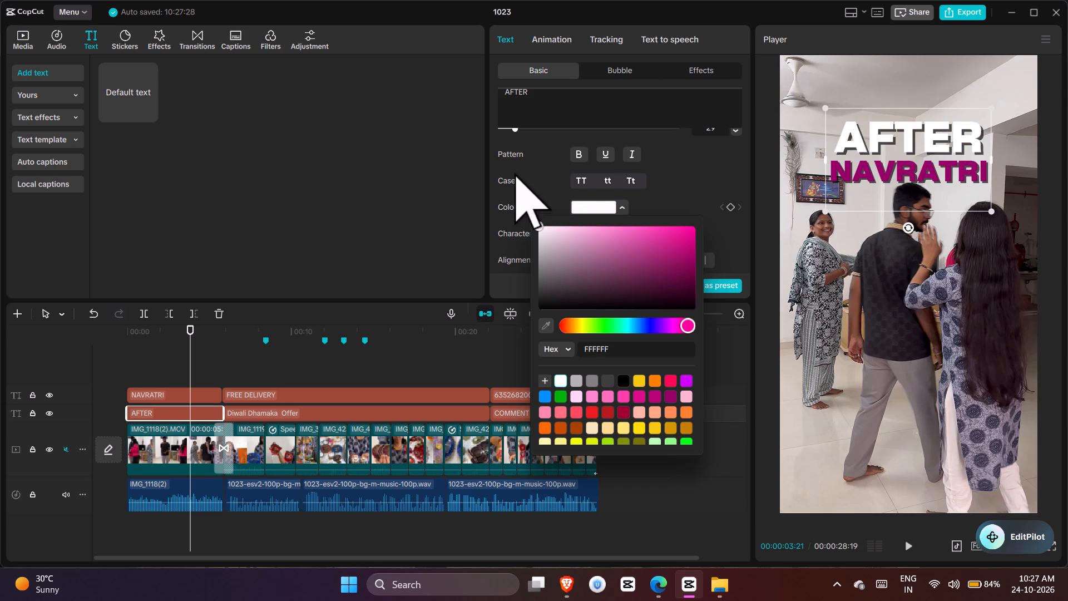
Enable a background behind the AFTER title using the second background style.
scroll(689, 169, down, 14)
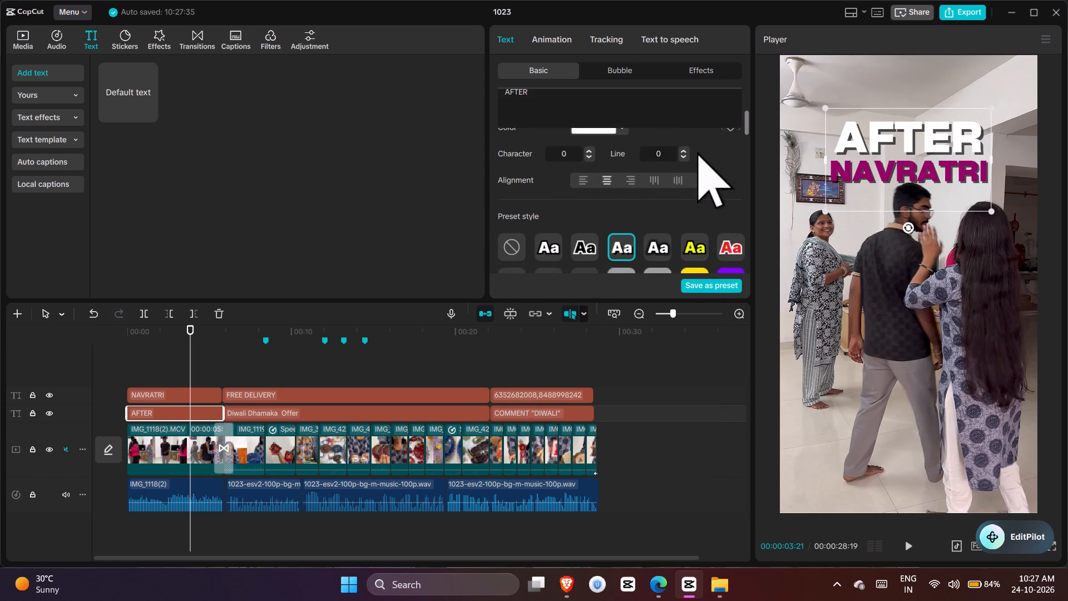
scroll(697, 152, down, 4)
drag(744, 136, 740, 183)
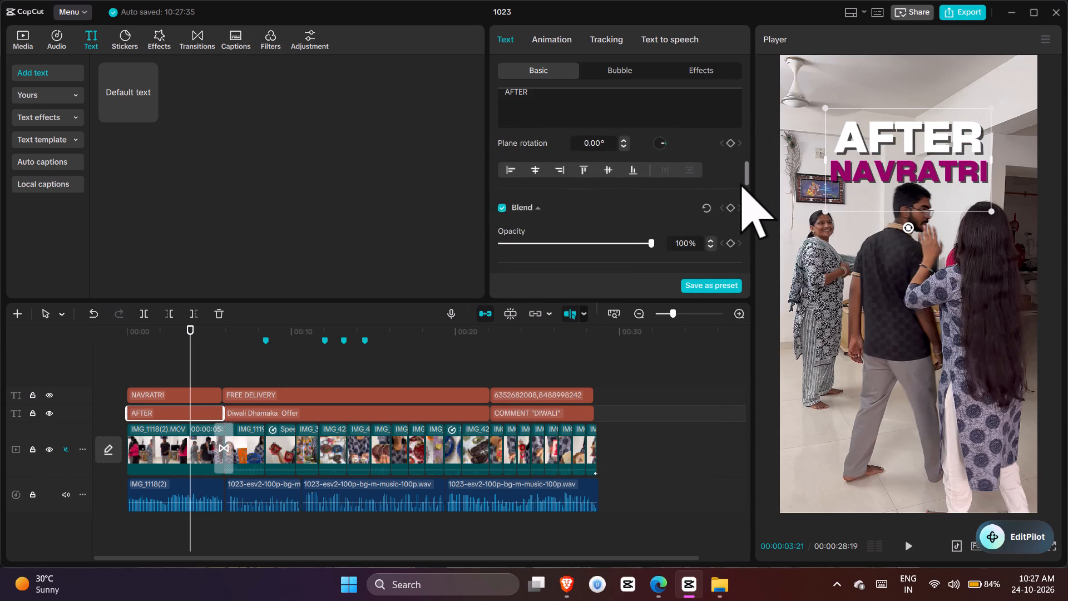
drag(740, 183, 739, 198)
scroll(551, 178, down, 1)
scroll(553, 180, up, 1)
scroll(555, 180, down, 4)
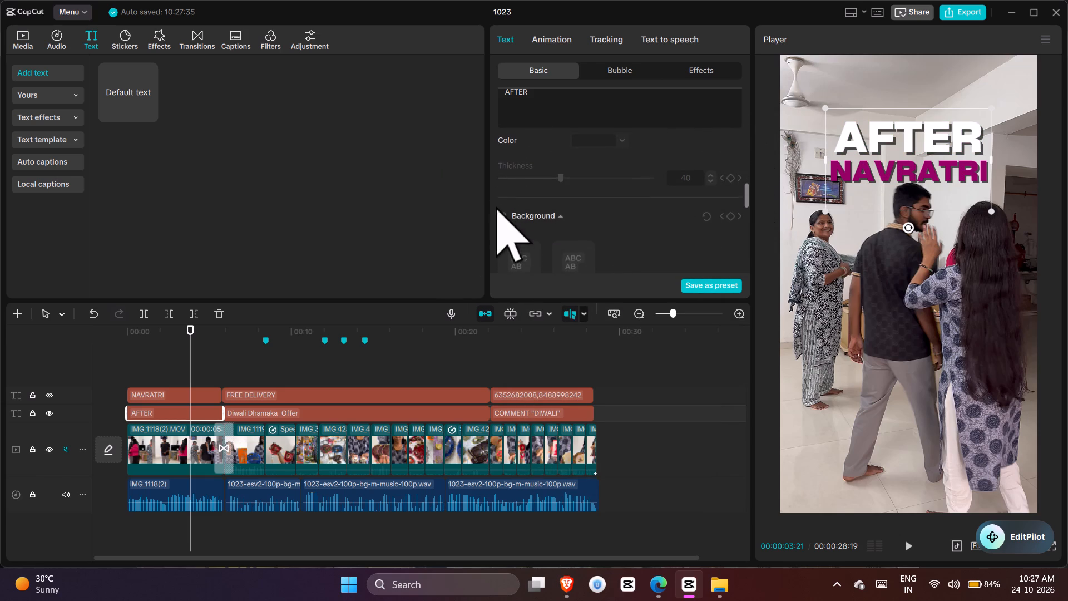
click(496, 216)
click(502, 216)
click(557, 242)
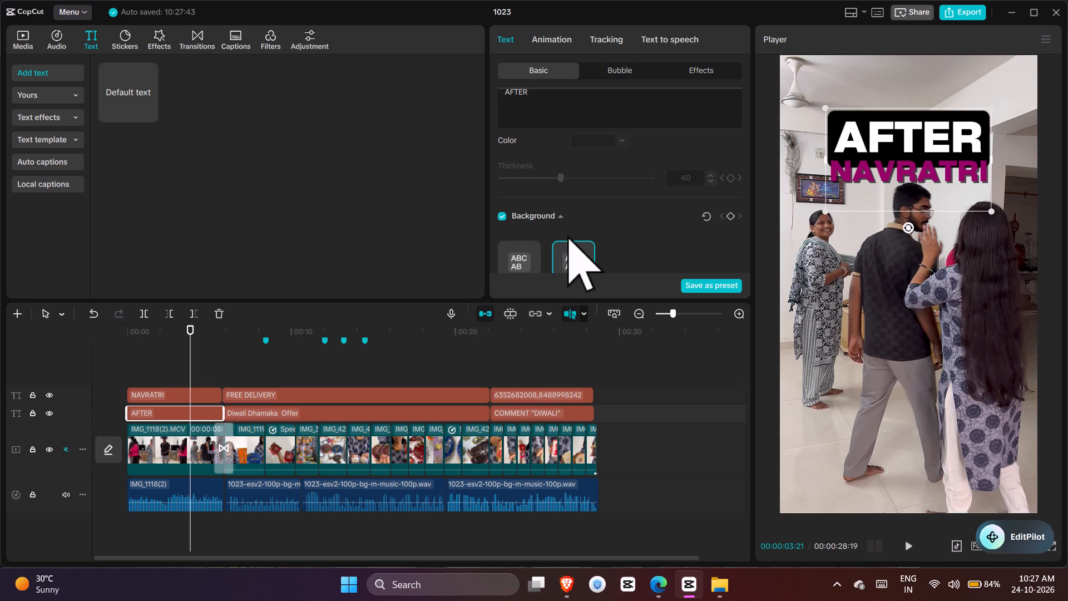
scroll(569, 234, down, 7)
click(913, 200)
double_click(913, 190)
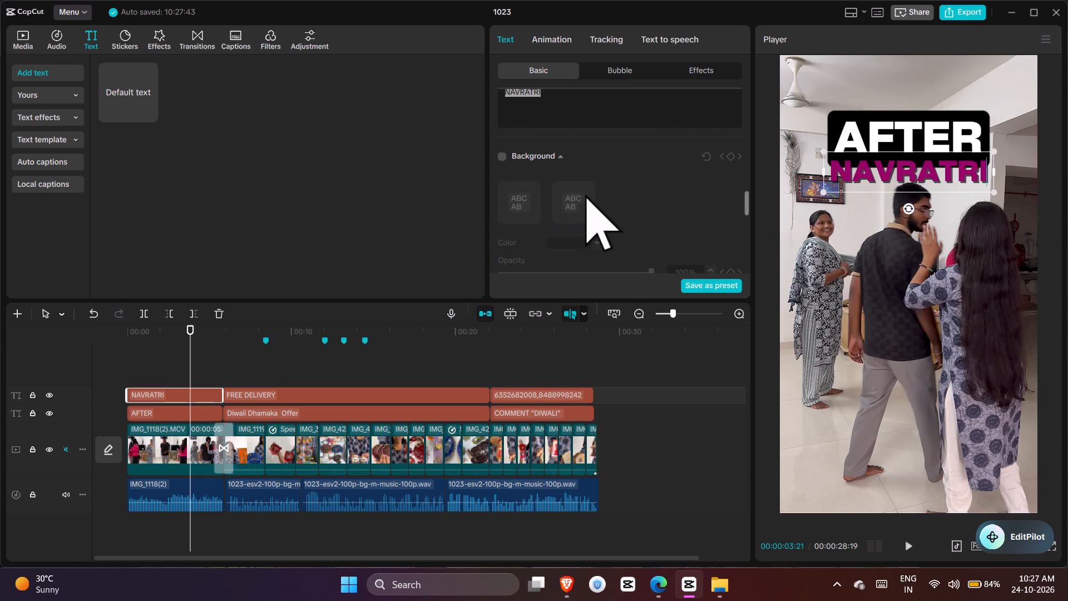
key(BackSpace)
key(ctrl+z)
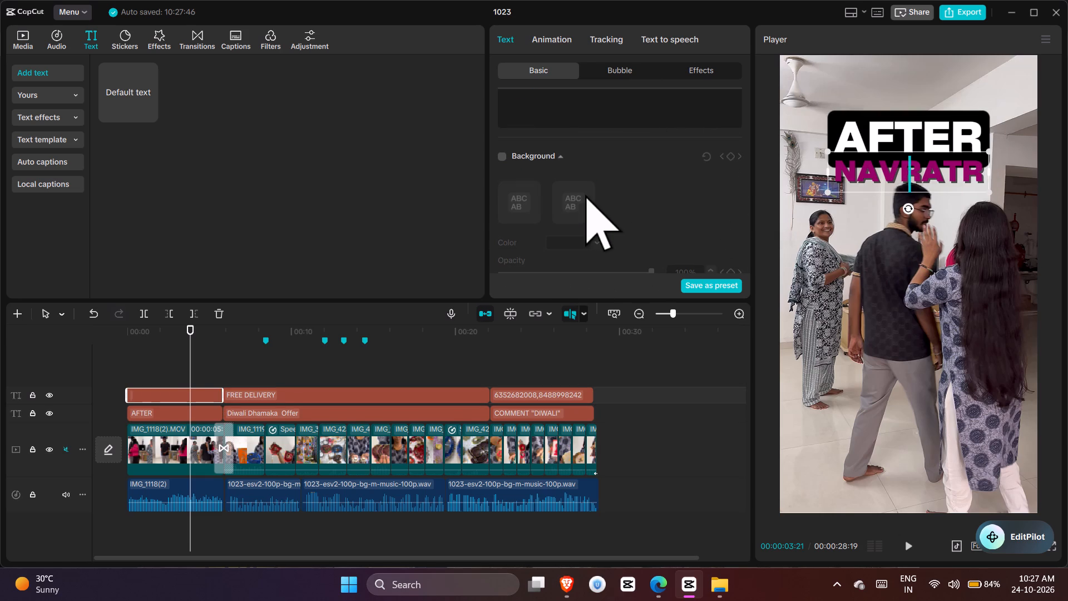
Remove the empty second line from the AFTER title and move the title up, clear of NAVRATRI.
click(186, 416)
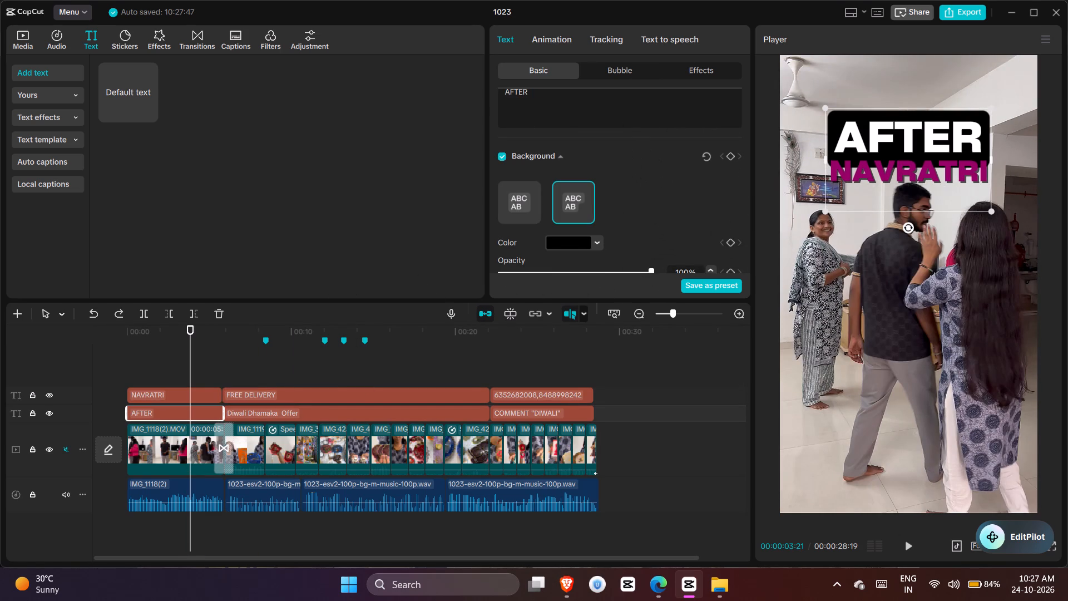
double_click(610, 99)
key(BackSpace)
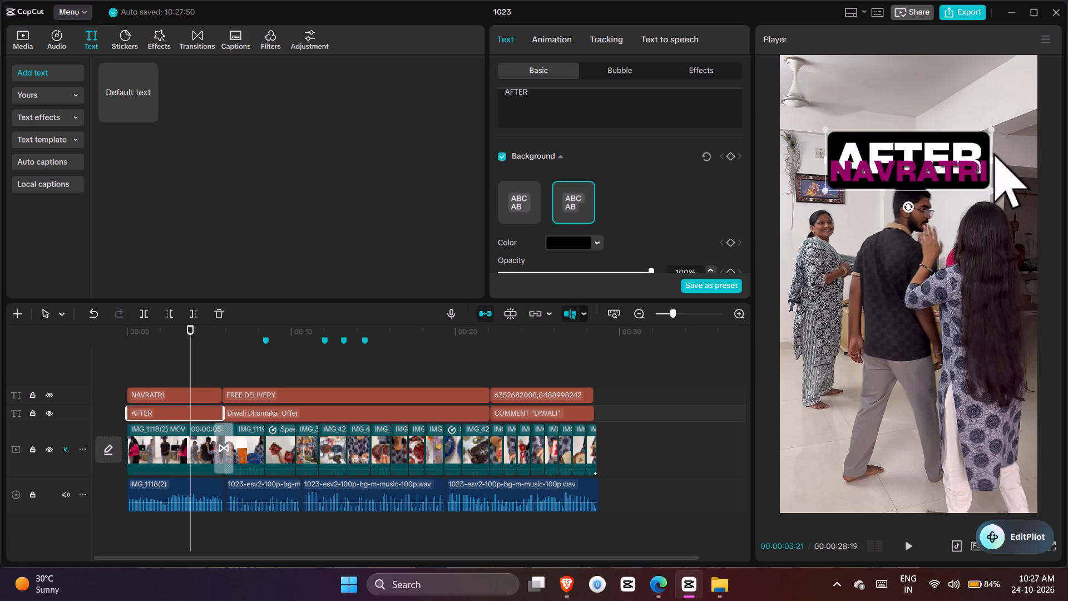
drag(952, 142, 960, 112)
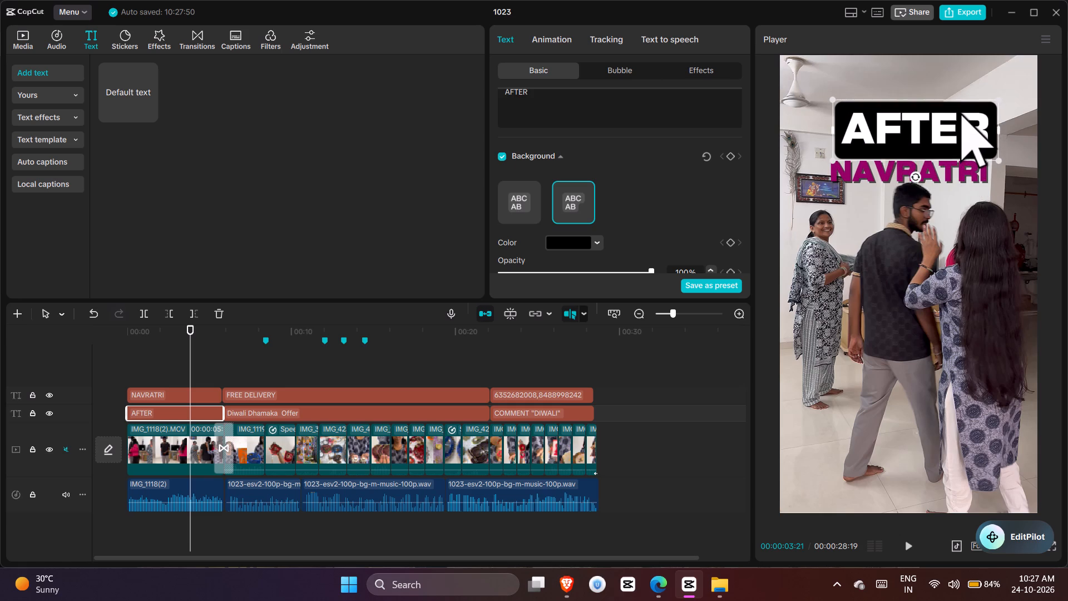
drag(960, 112, 960, 108)
Set the AFTER title's background color to the magenta swatch BA007A.
scroll(634, 141, down, 6)
scroll(606, 180, down, 3)
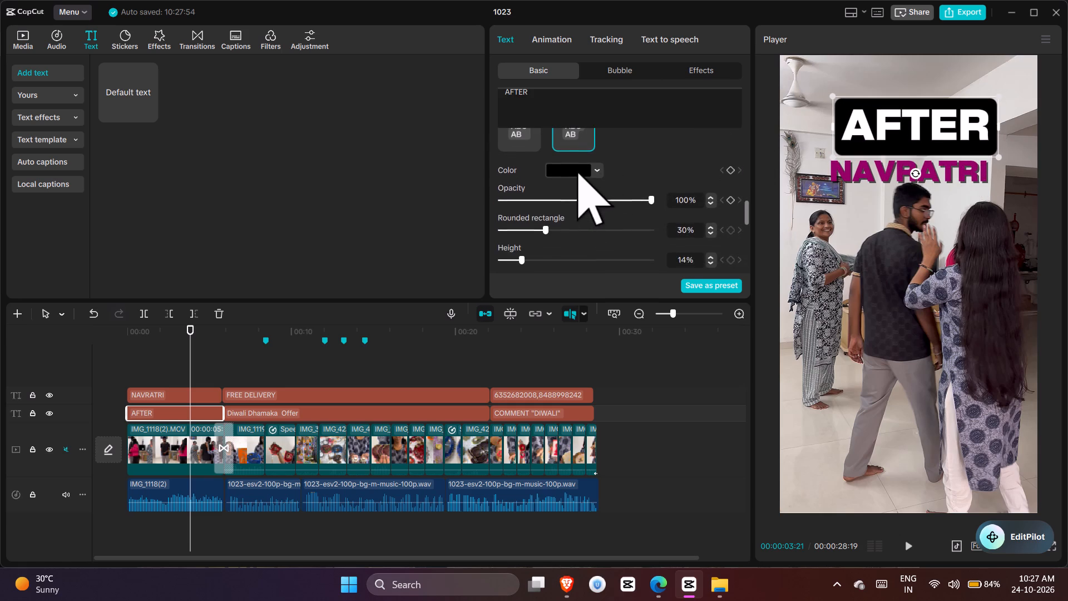
click(576, 170)
drag(589, 238, 700, 164)
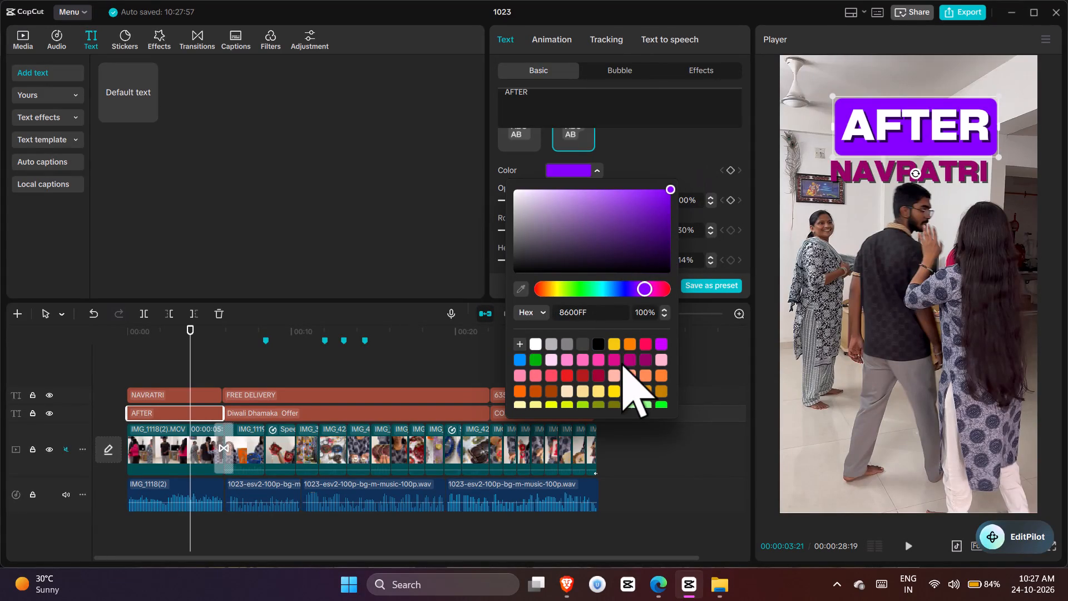
click(634, 361)
click(644, 361)
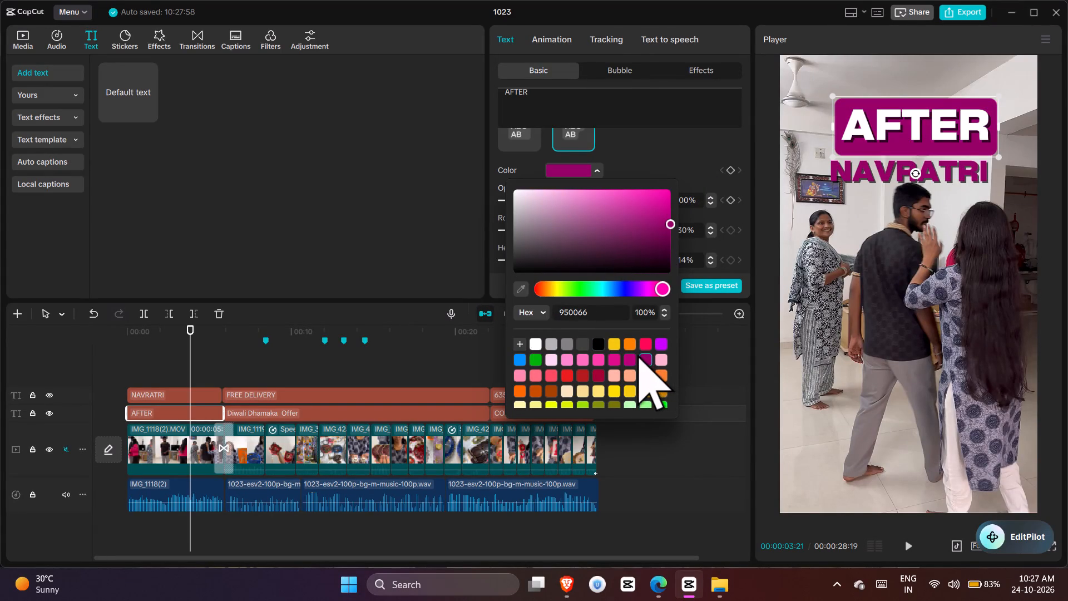
click(633, 356)
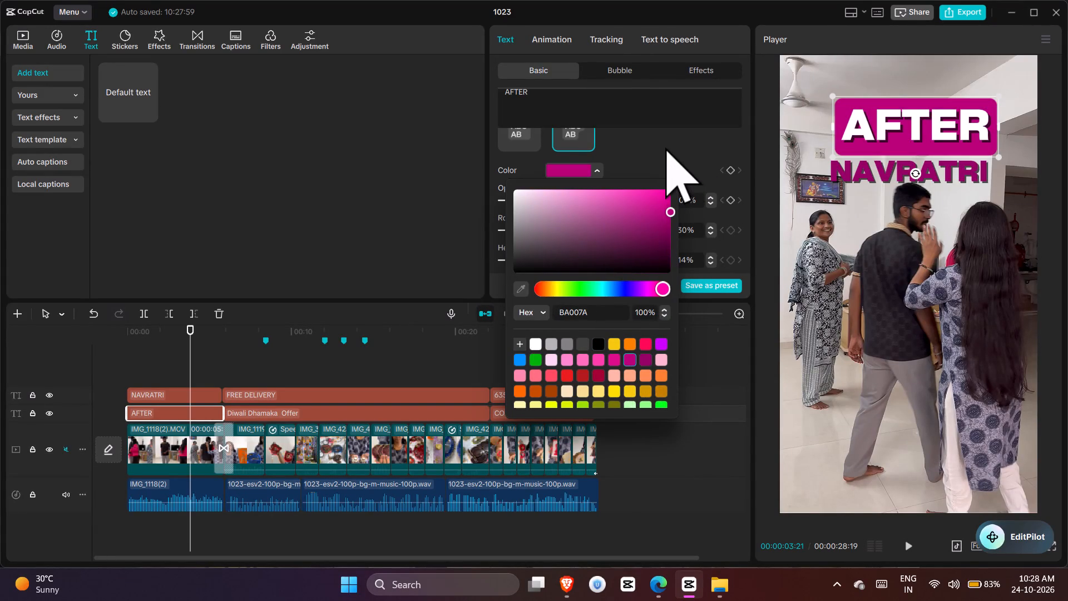
click(667, 149)
Set the NAVRATRI title's text color to the brighter pink swatch DC0C89.
click(856, 184)
click(884, 173)
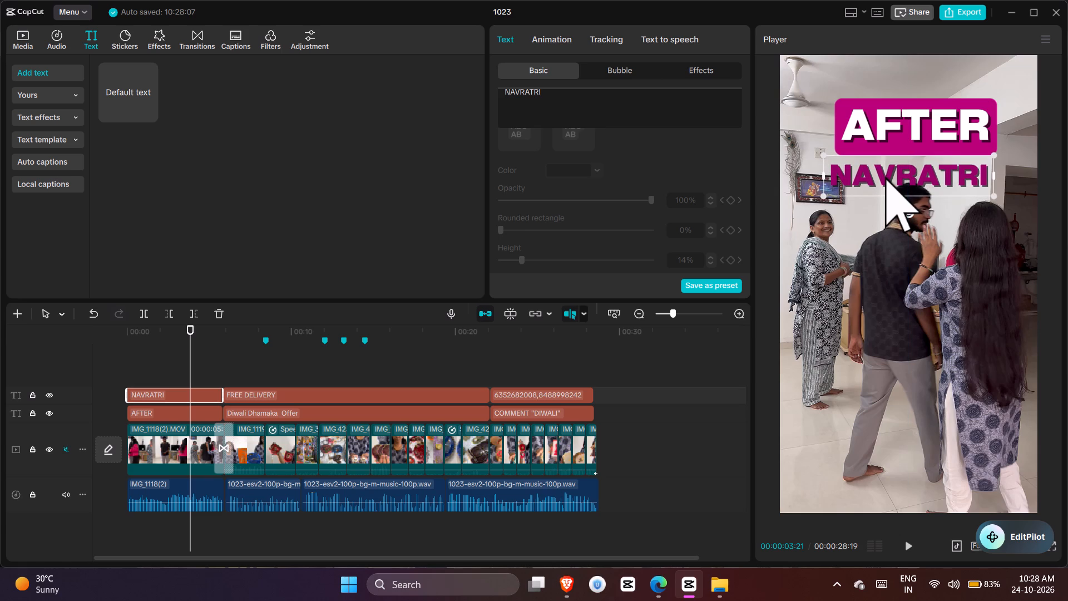
click(885, 176)
scroll(601, 212, up, 7)
drag(748, 180, 750, 126)
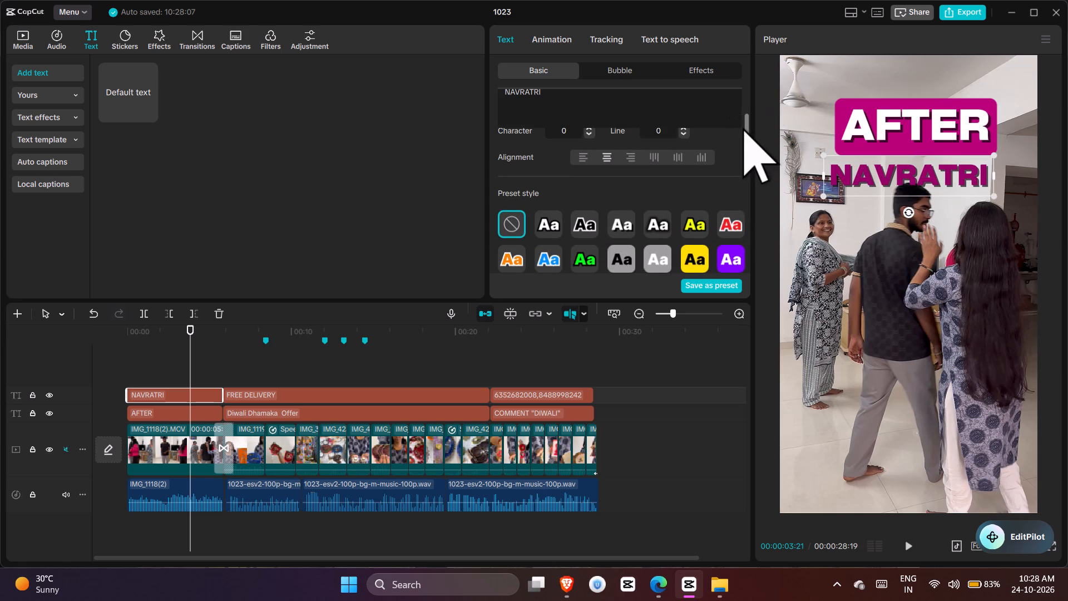
drag(743, 127, 753, 105)
drag(746, 126, 754, 90)
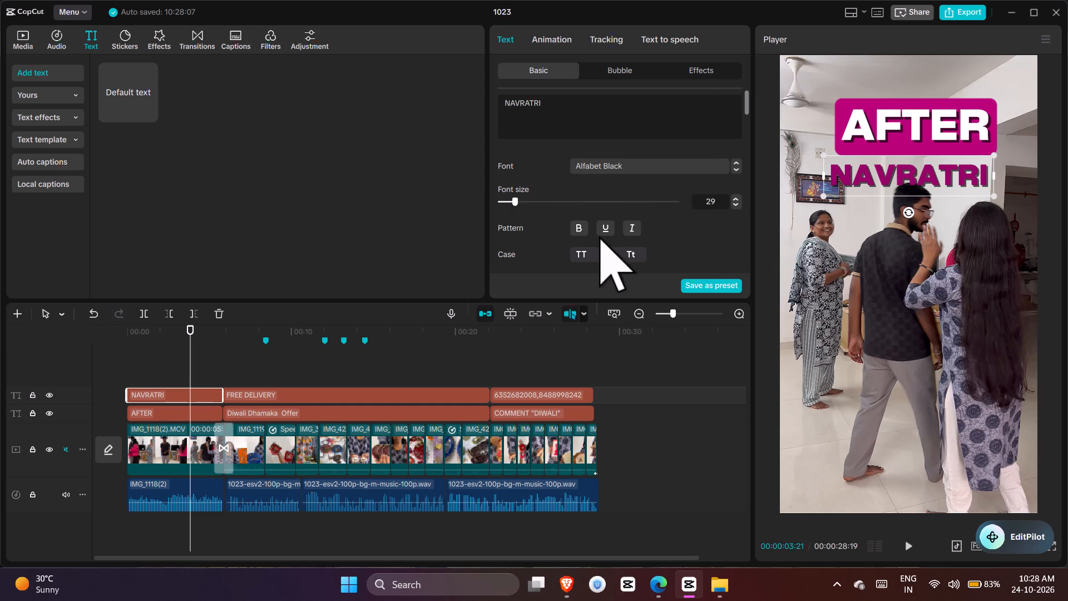
scroll(619, 225, down, 12)
click(596, 211)
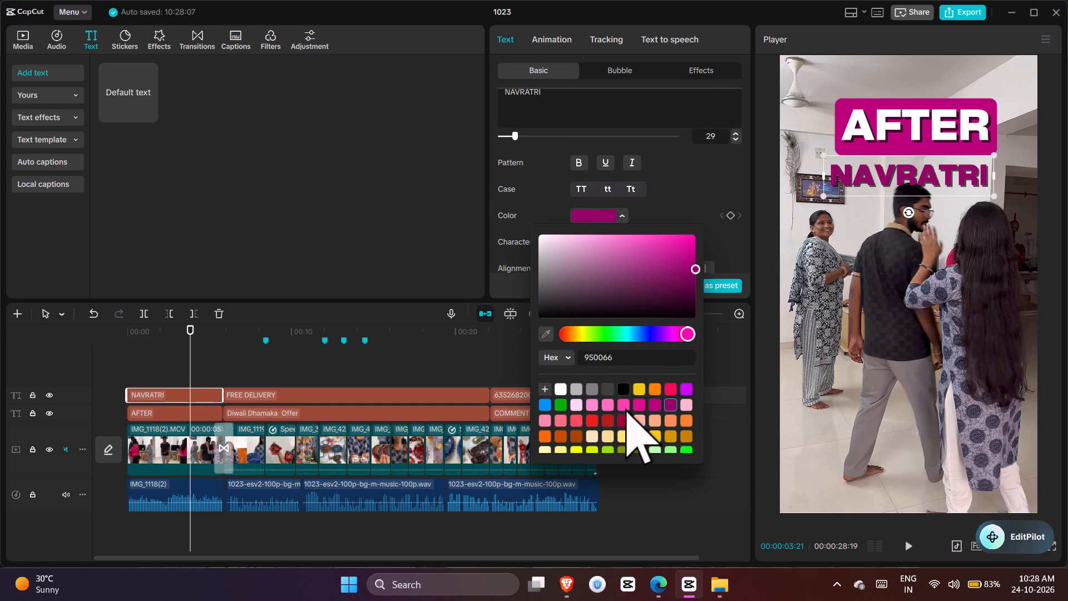
click(594, 406)
click(610, 402)
click(646, 402)
click(665, 402)
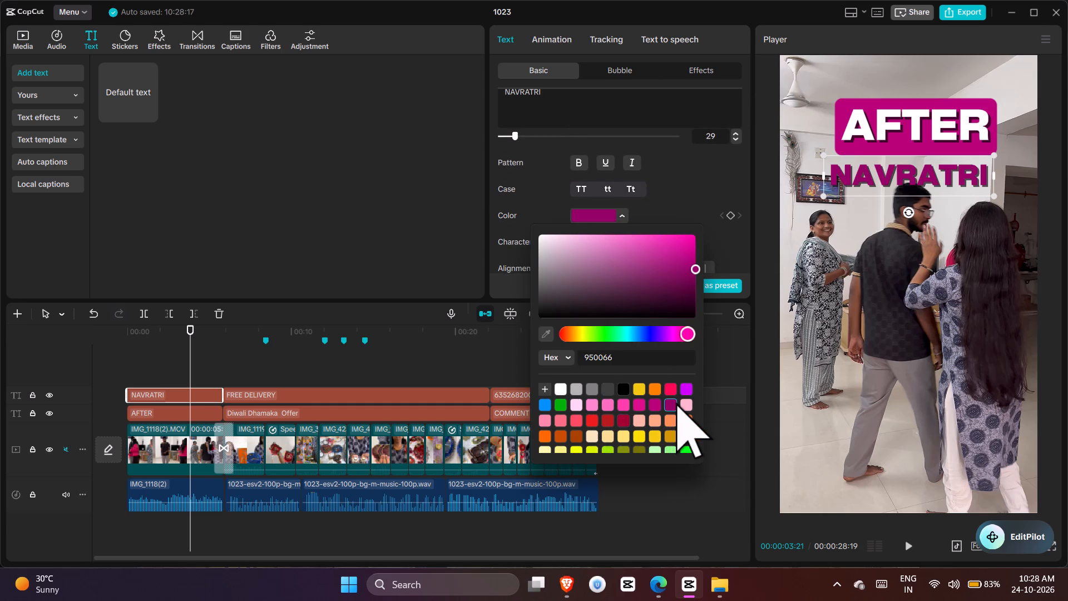
click(907, 173)
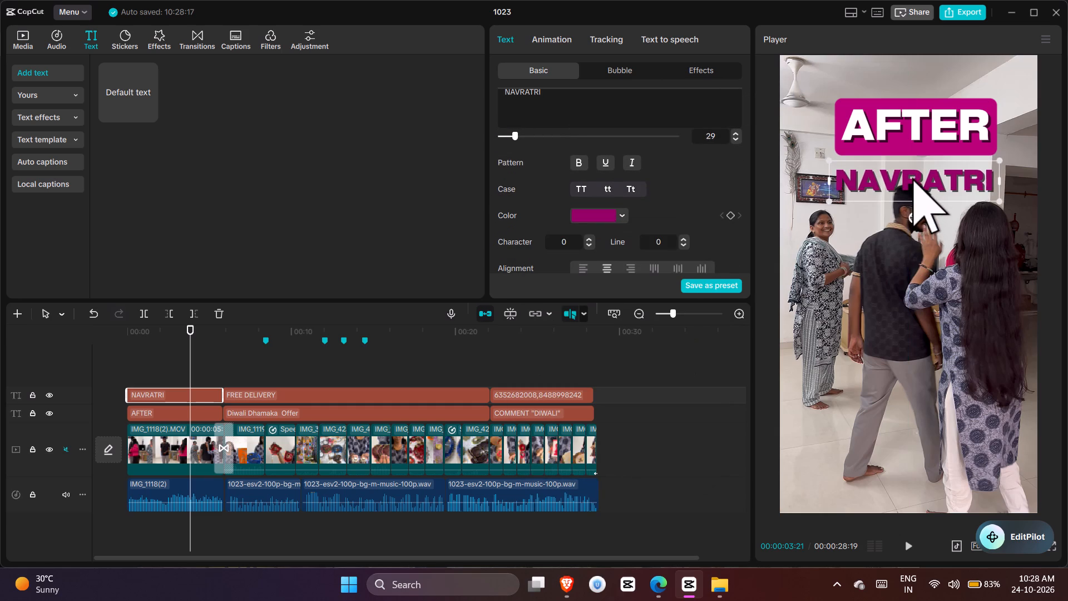
click(580, 213)
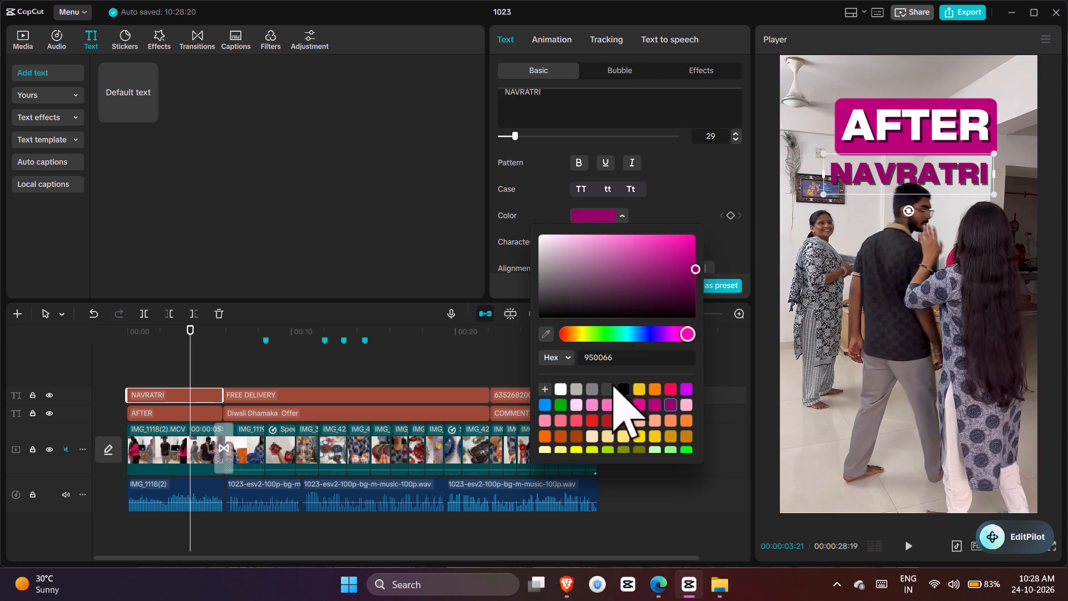
click(644, 403)
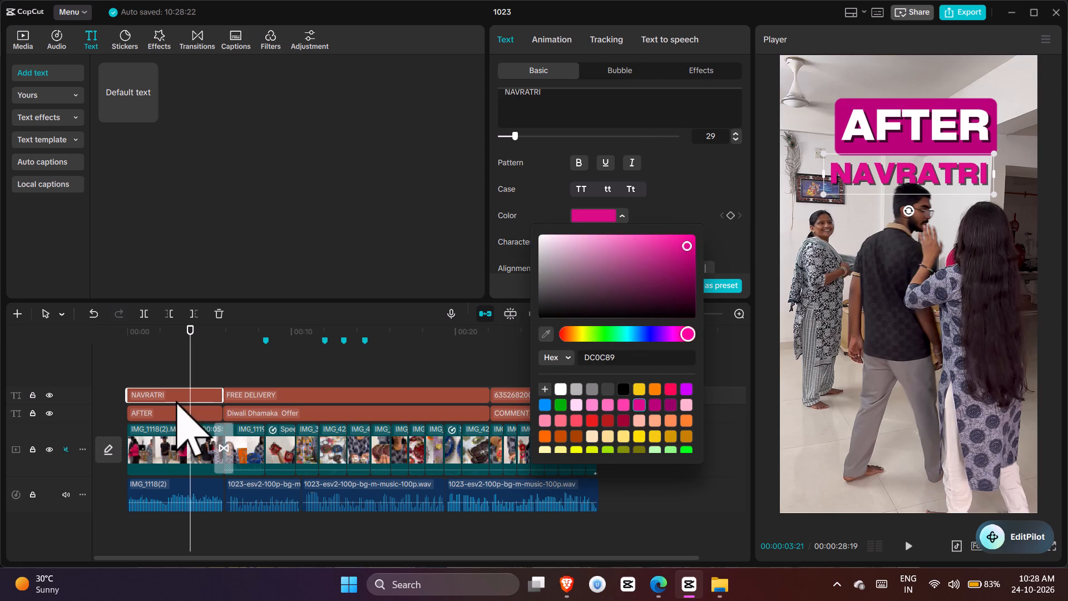
Play the reel from the start to review the recolored opening titles.
click(128, 366)
drag(128, 366, 107, 367)
key(space)
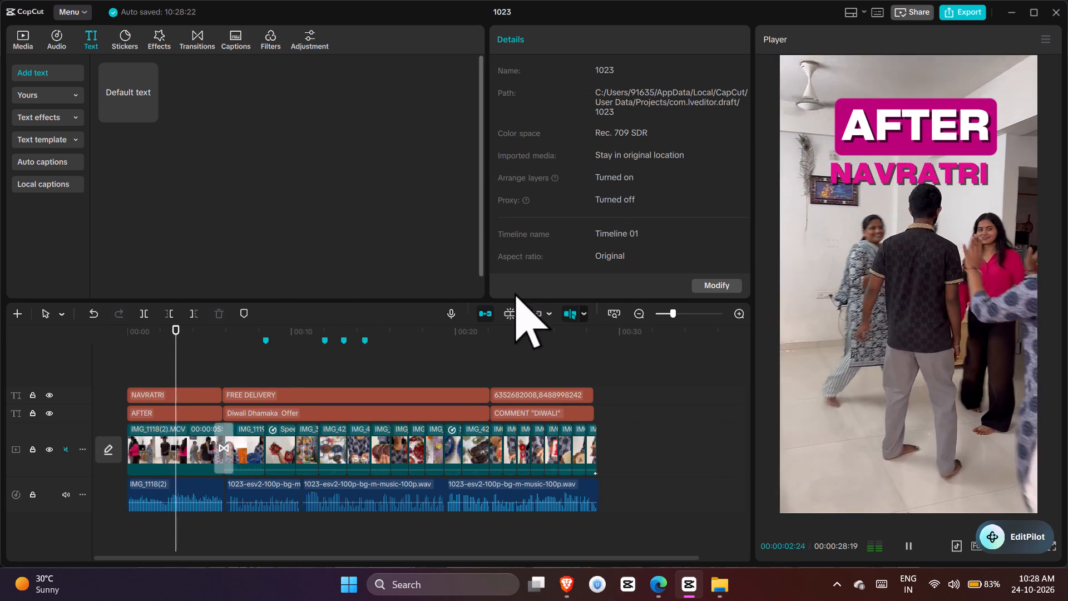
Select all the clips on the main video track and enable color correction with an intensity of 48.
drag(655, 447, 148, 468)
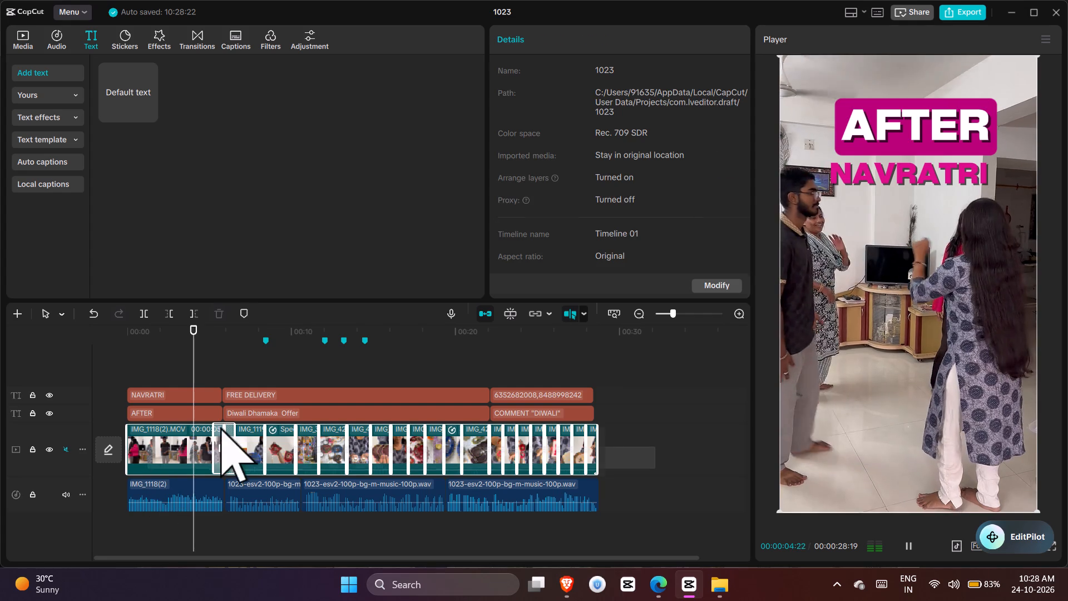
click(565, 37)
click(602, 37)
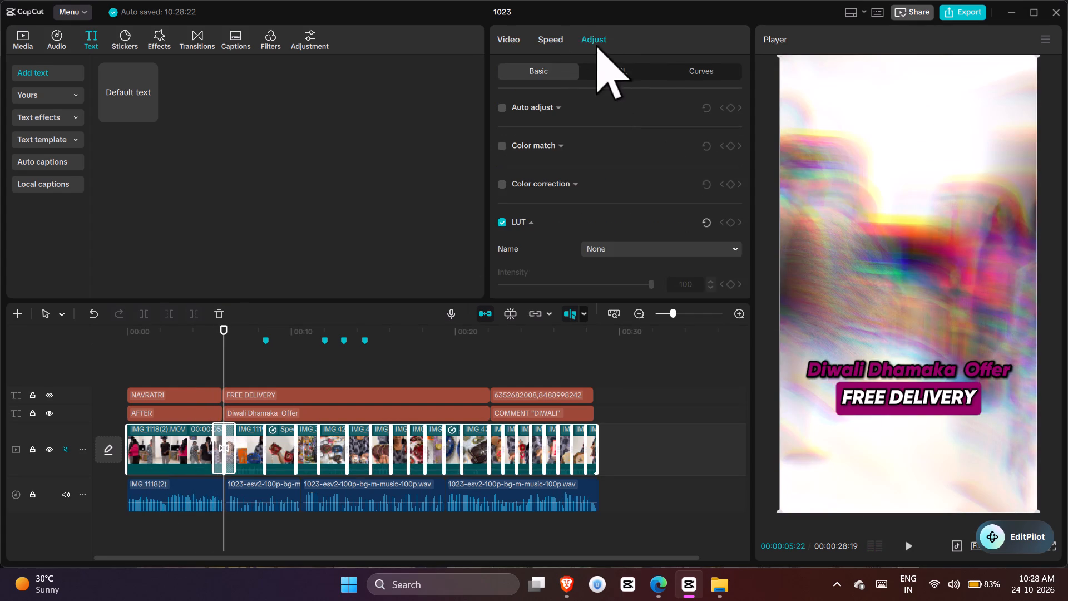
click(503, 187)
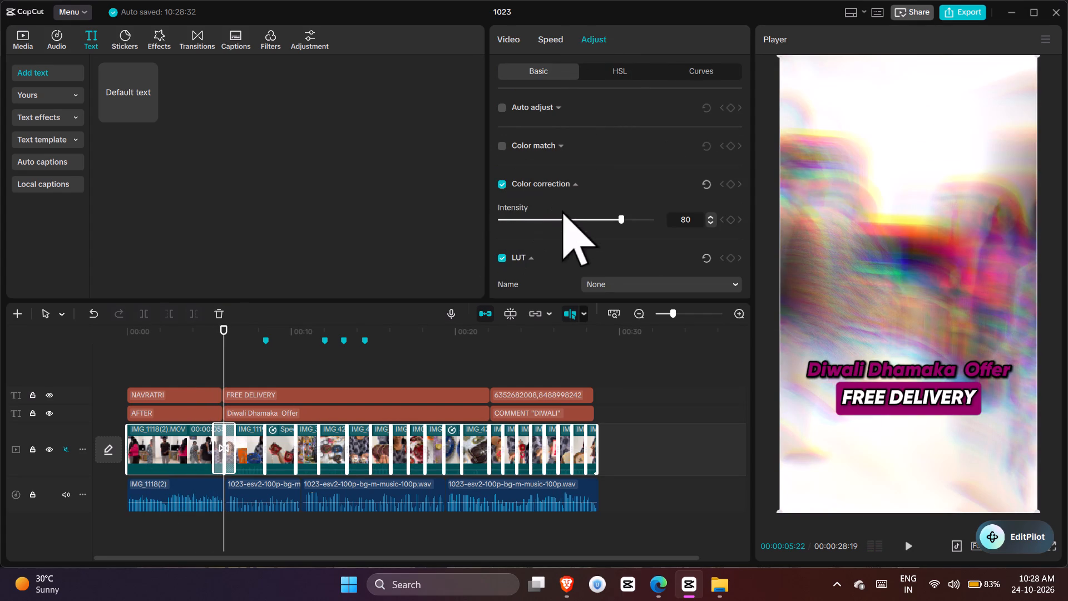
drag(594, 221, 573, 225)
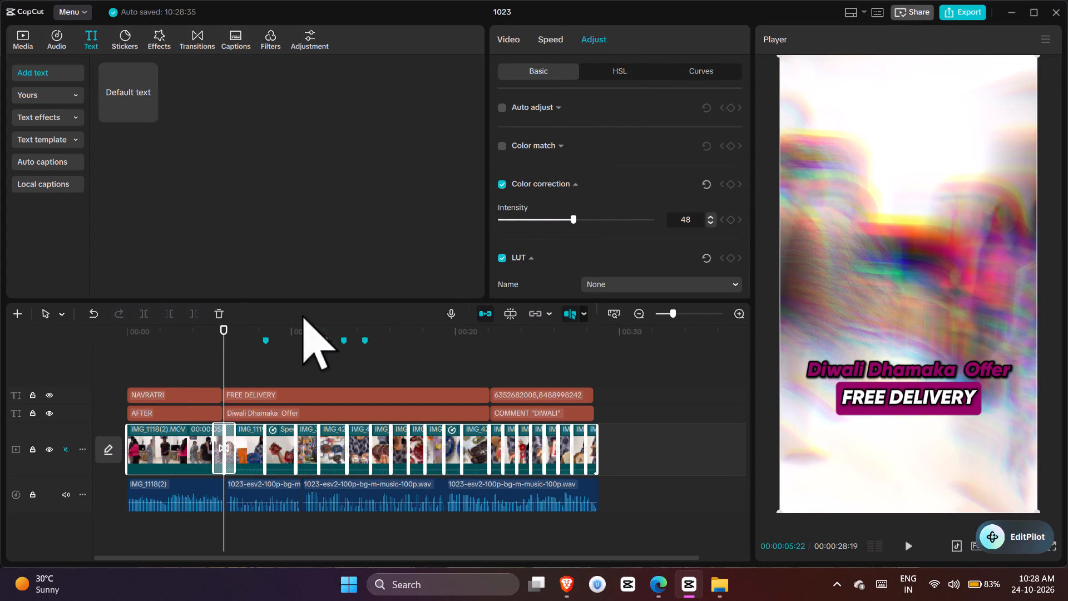
Play the reel from the start to review the color correction across the clips.
drag(224, 357, 126, 361)
key(space)
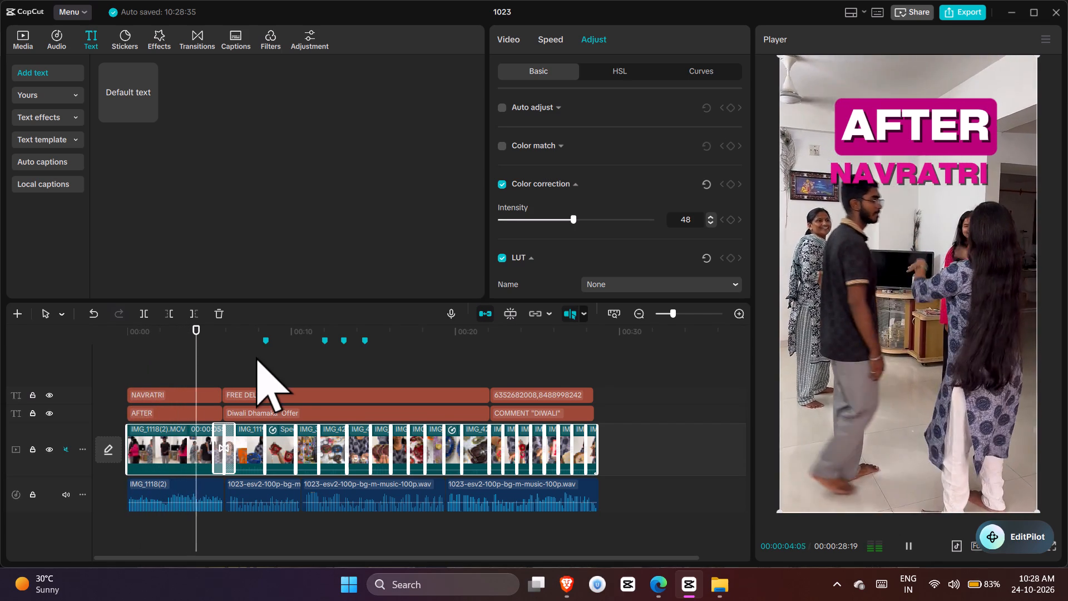
key(space)
key(space)
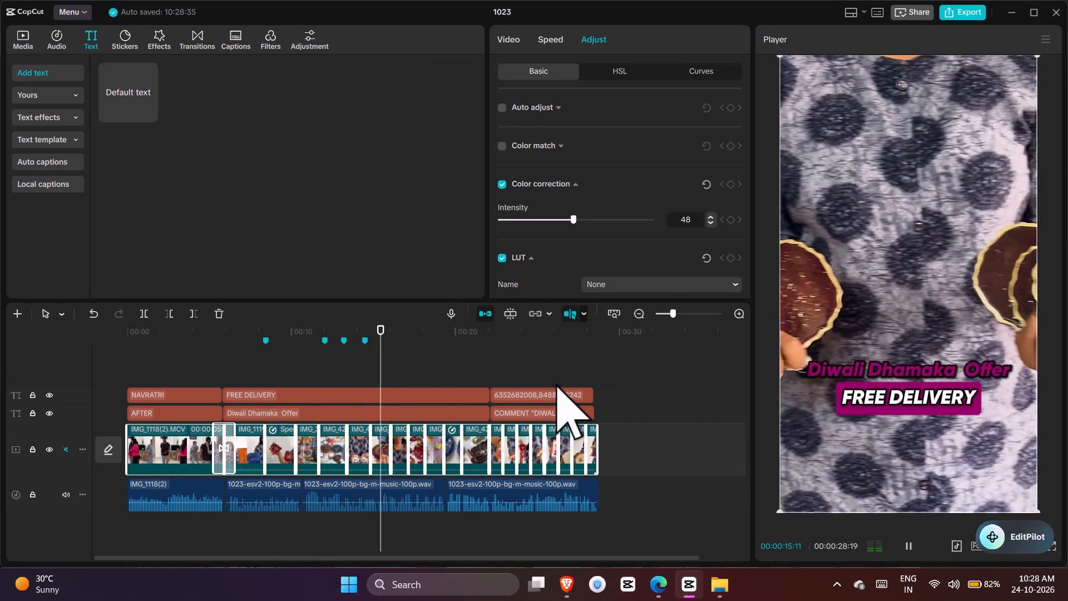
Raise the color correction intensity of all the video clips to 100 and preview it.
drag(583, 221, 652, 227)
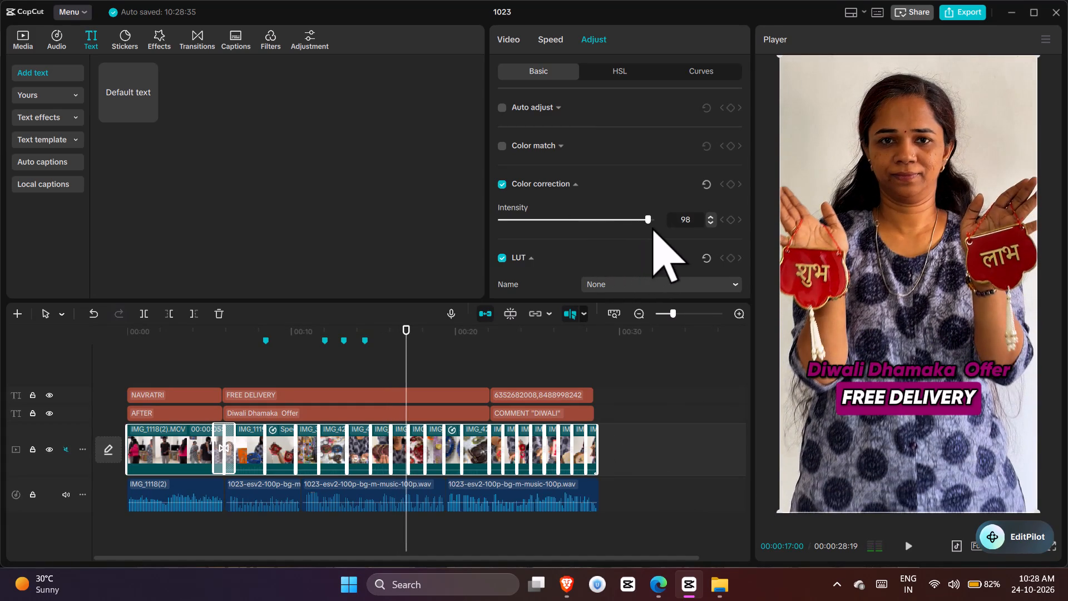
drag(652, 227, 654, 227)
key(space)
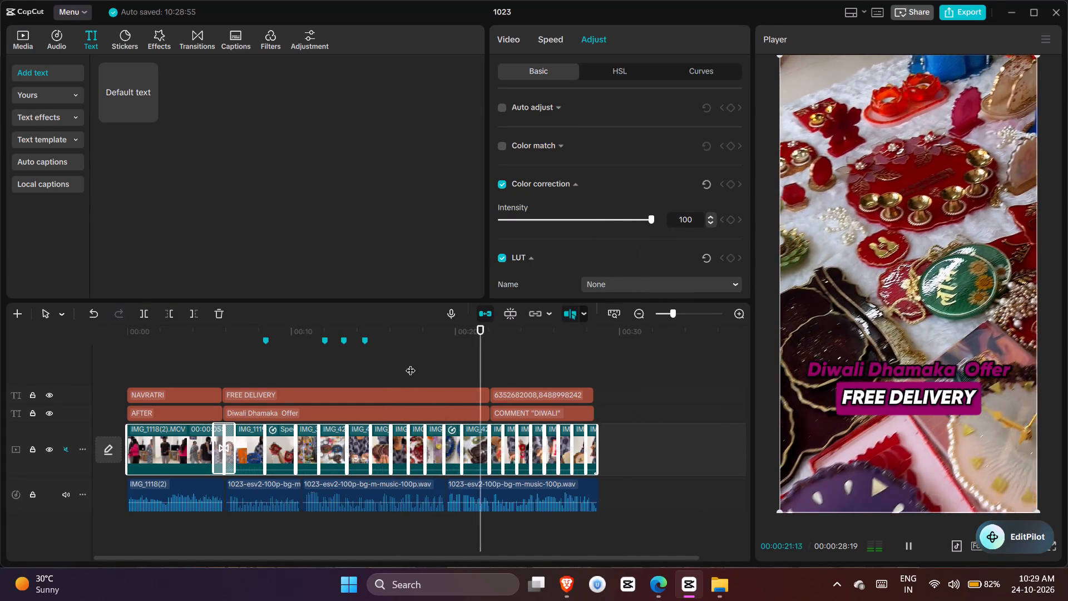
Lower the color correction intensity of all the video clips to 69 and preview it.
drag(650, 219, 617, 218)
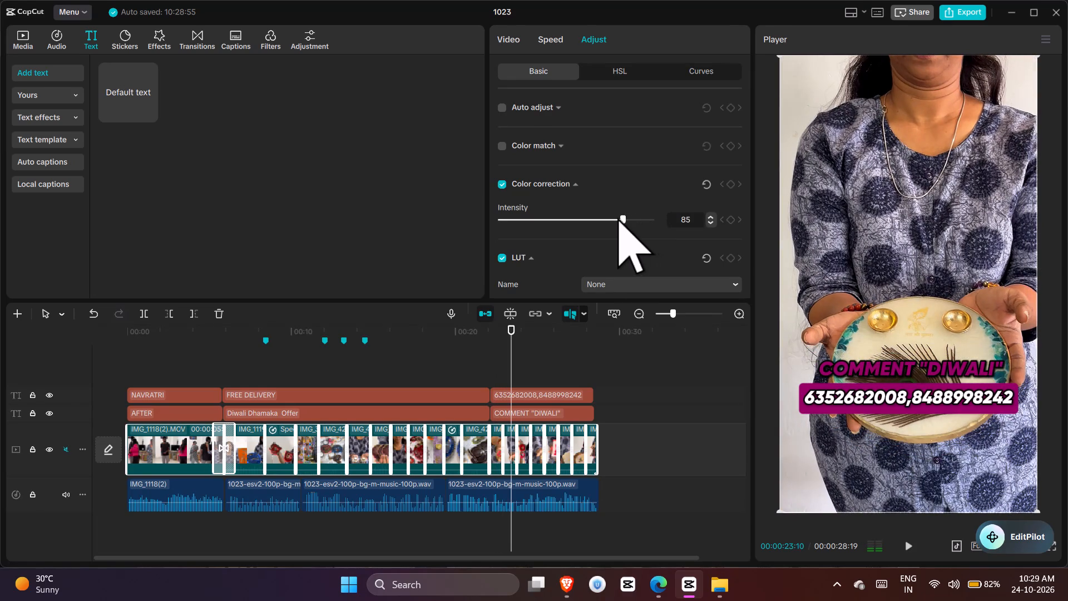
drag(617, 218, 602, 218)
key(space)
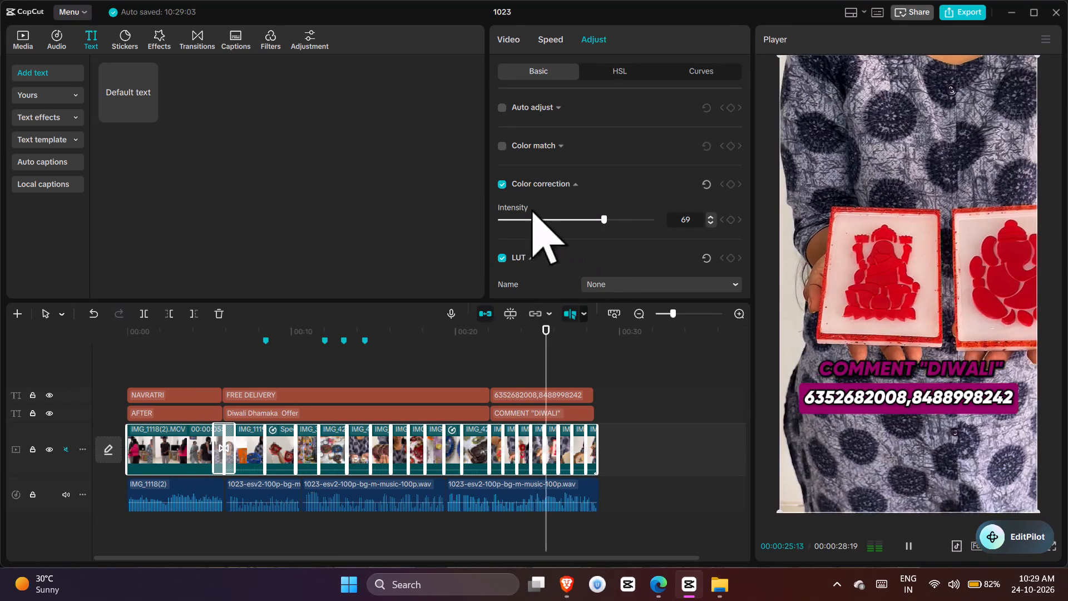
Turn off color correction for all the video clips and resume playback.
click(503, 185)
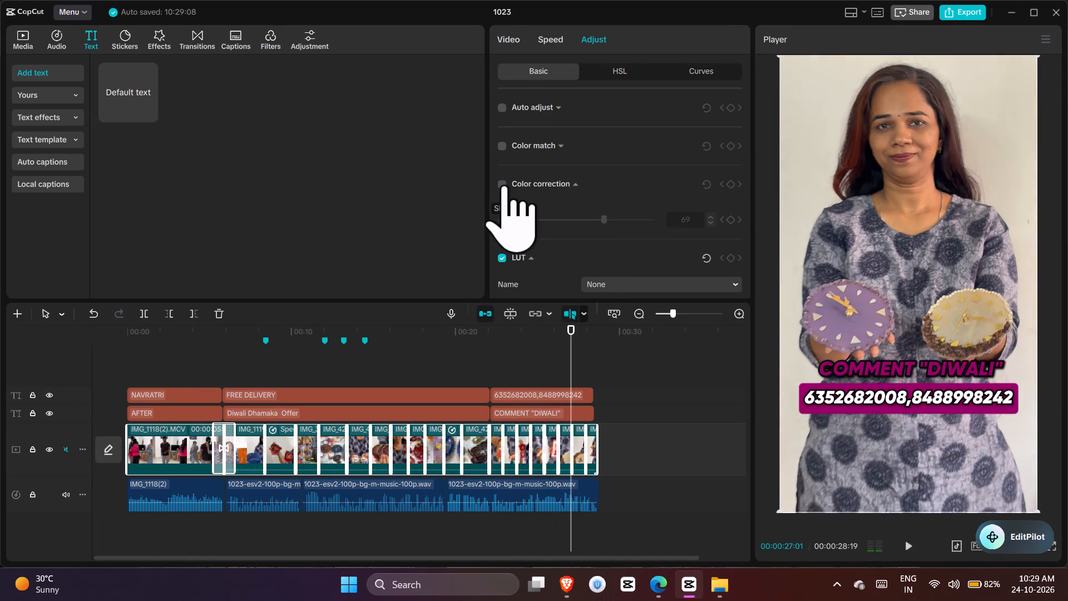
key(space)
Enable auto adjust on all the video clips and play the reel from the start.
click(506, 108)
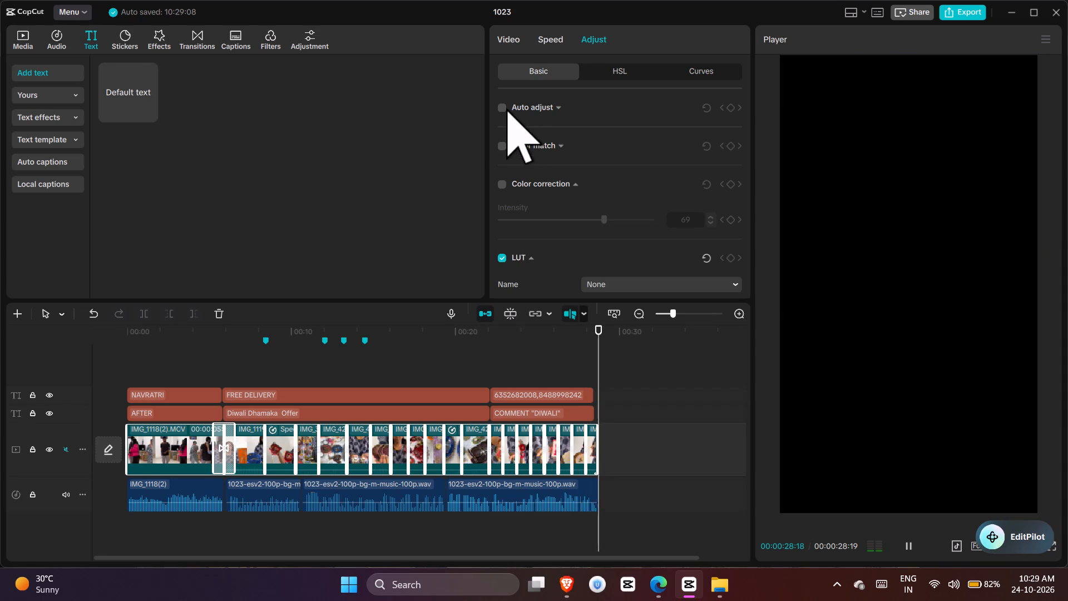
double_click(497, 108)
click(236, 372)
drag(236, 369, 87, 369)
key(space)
Reselect all the video clips and tune auto adjust to an intensity of 40, comparing the footage with it on and off.
drag(655, 446, 180, 451)
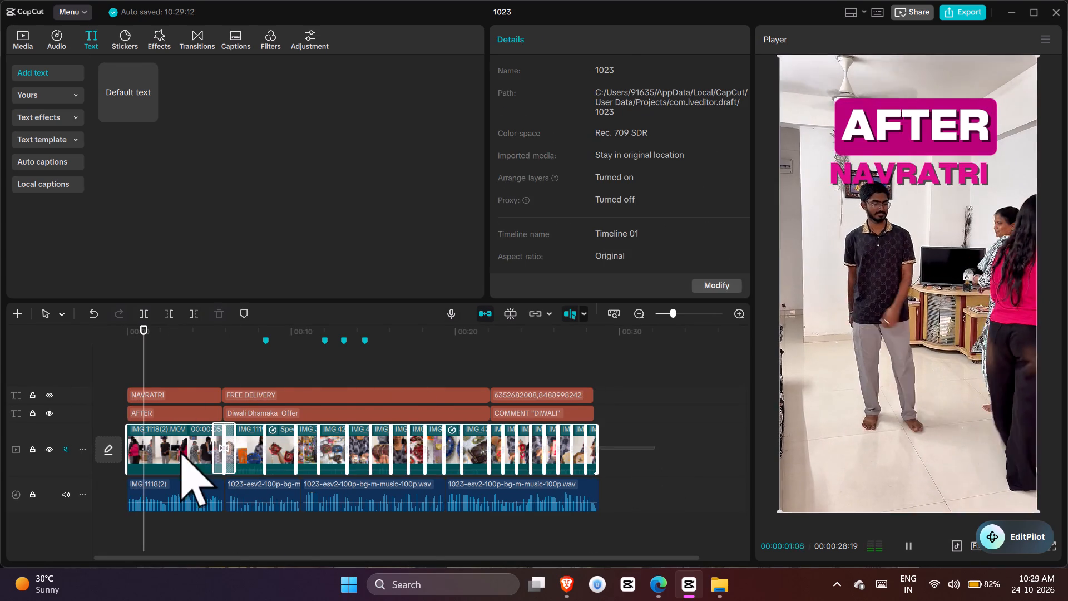
drag(180, 451, 167, 446)
drag(579, 140, 652, 146)
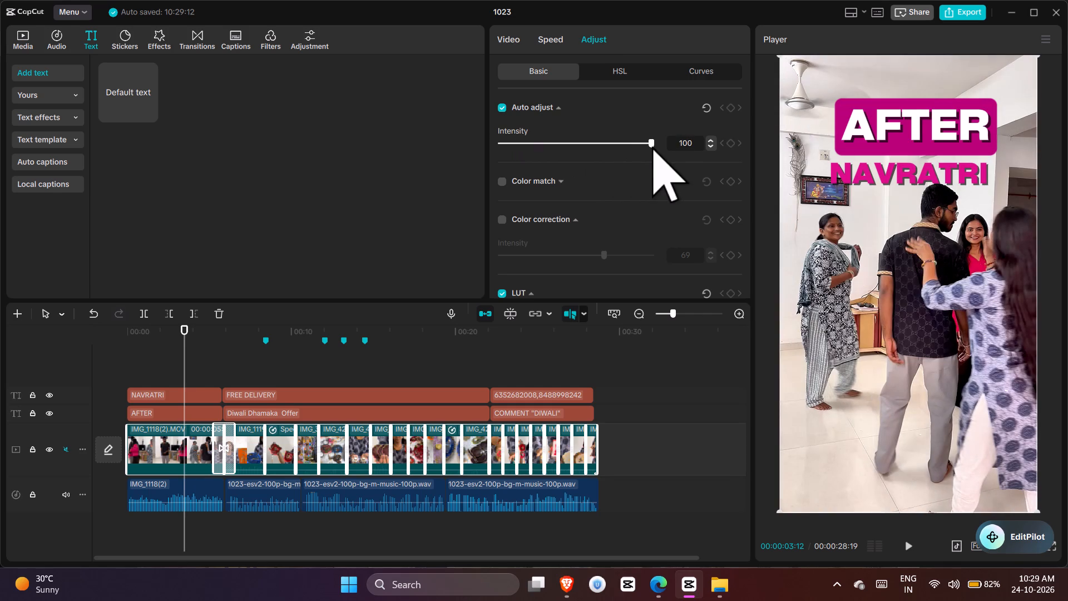
drag(652, 146, 639, 140)
double_click(497, 109)
click(504, 110)
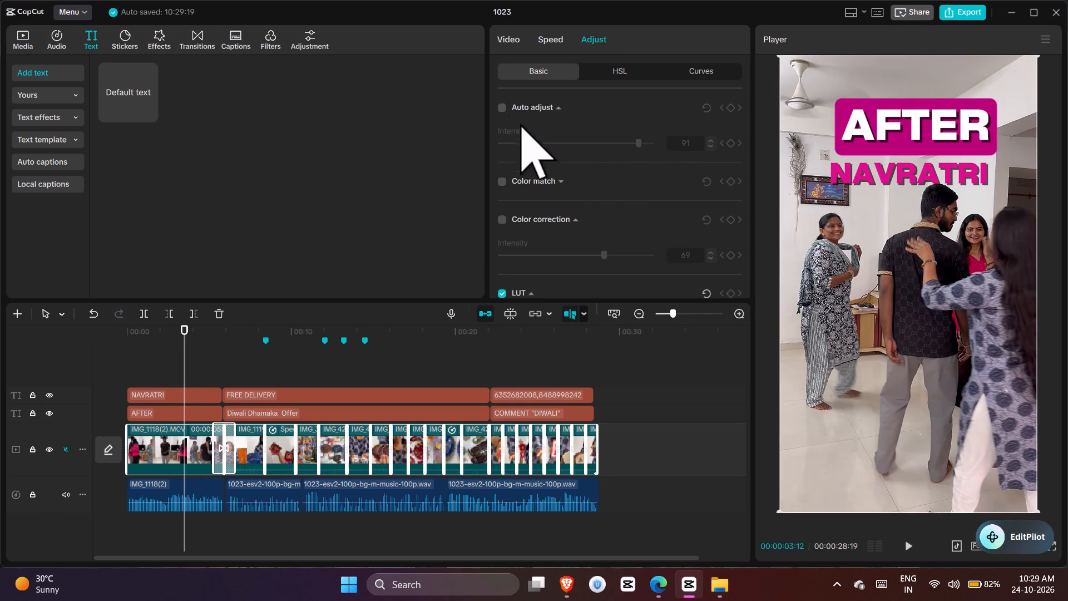
double_click(501, 109)
drag(561, 148, 555, 148)
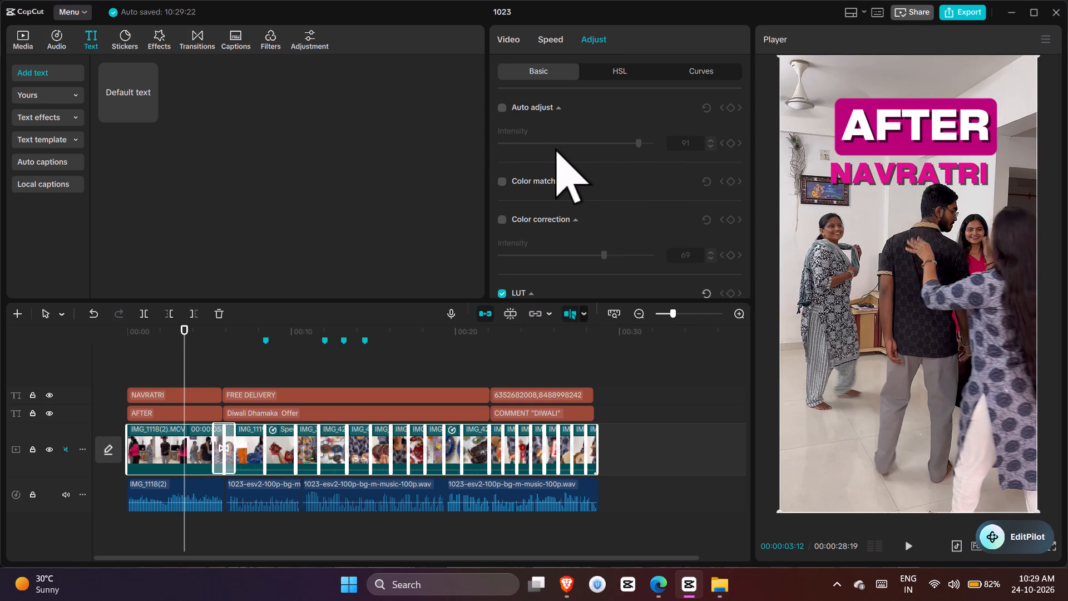
click(503, 109)
drag(528, 146, 551, 146)
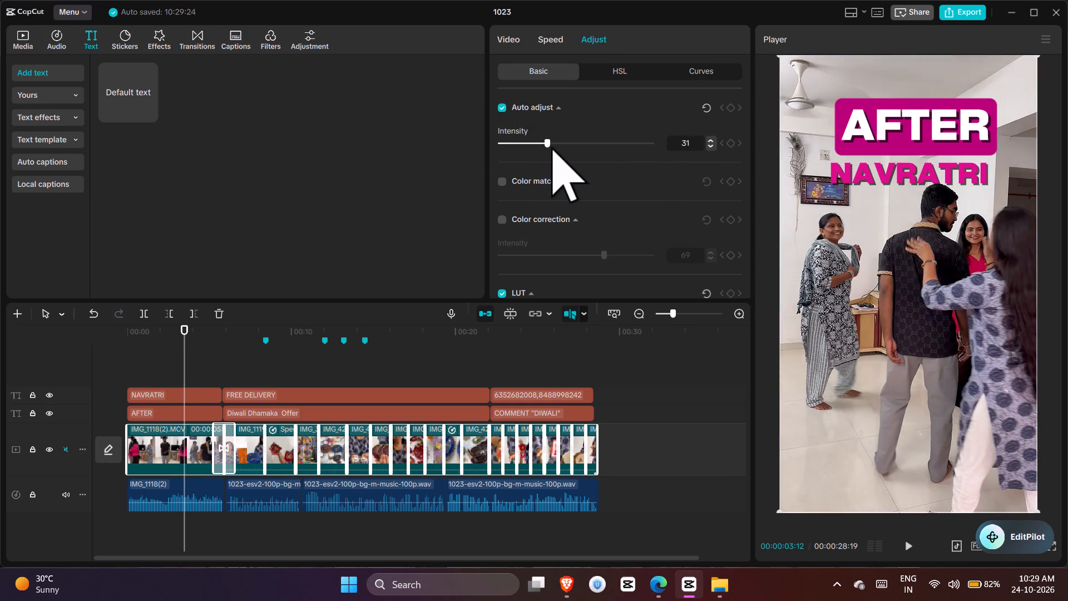
drag(551, 146, 563, 146)
click(711, 145)
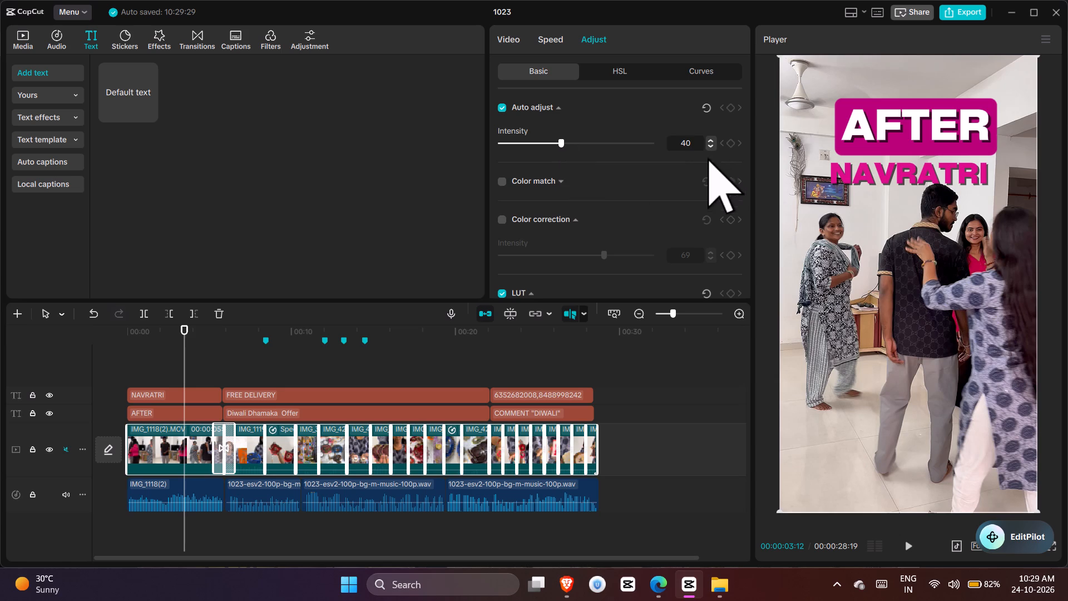
Enable color correction on all the video clips and set its intensity to 40.
click(503, 216)
click(686, 253)
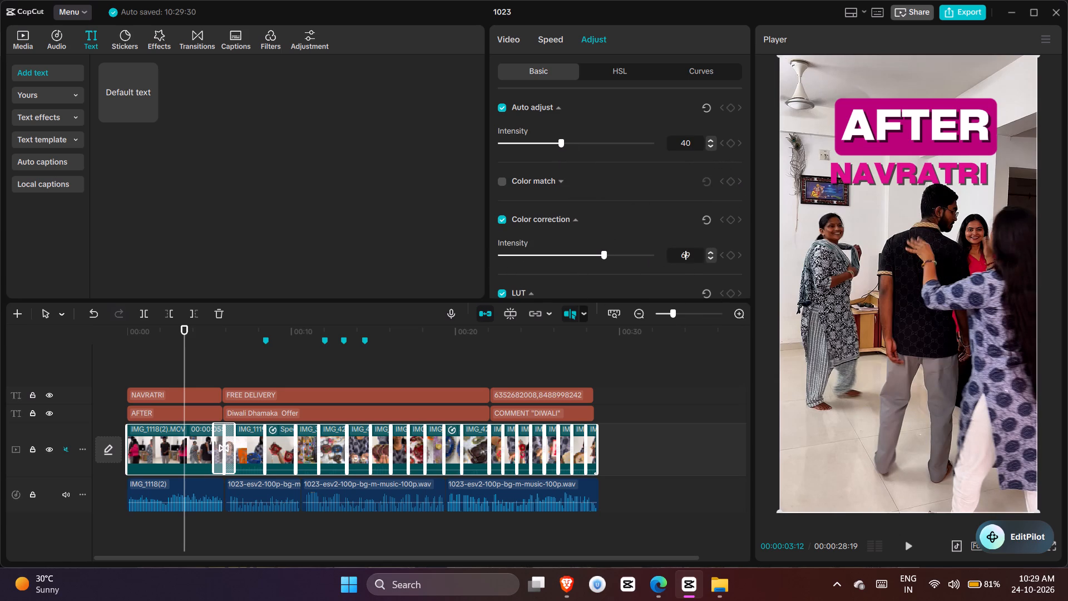
key(ctrl+a)
text(40)
key(Return)
Play through the reel from the start to review the adjusted colors of every clip.
click(151, 356)
drag(151, 356, 110, 356)
key(space)
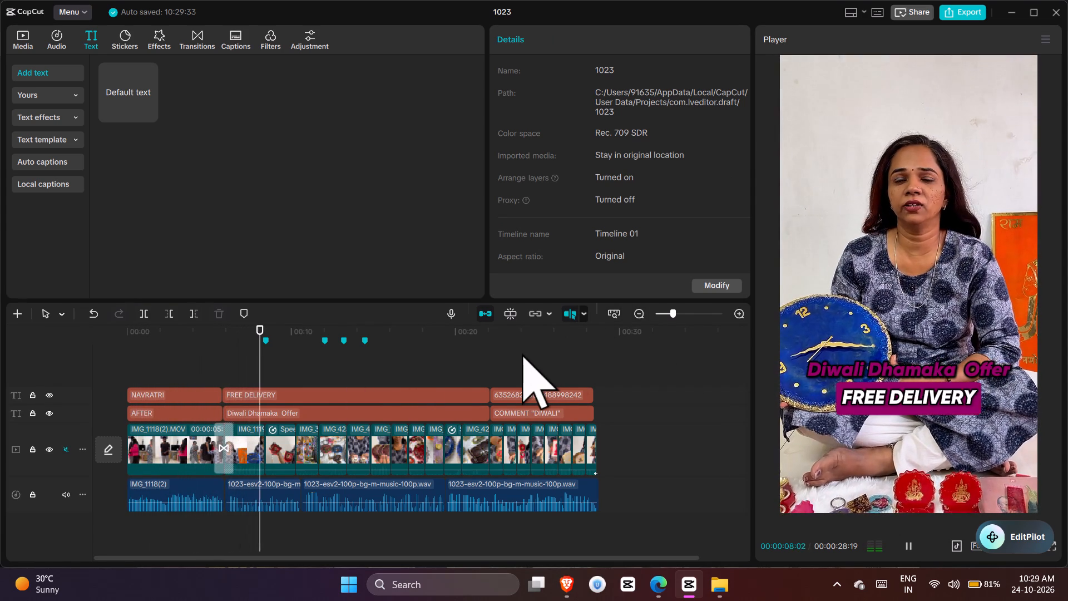
key(space)
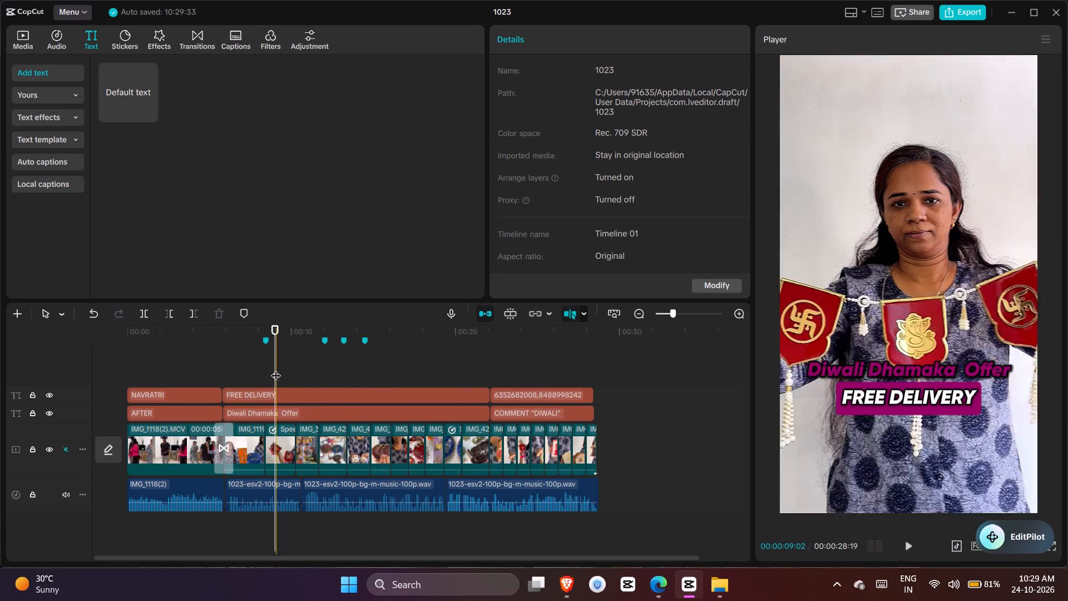
key(space)
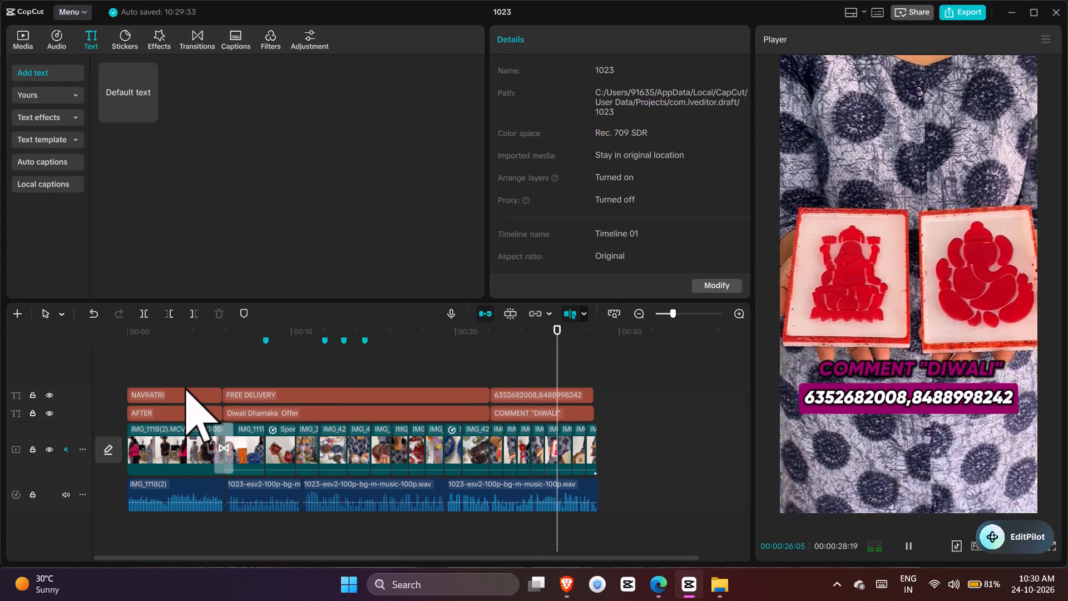
click(169, 361)
drag(169, 361, 75, 362)
key(space)
key(space)
Turn off both auto adjust and color correction on the opening clip, IMG_1118(2), only.
click(177, 440)
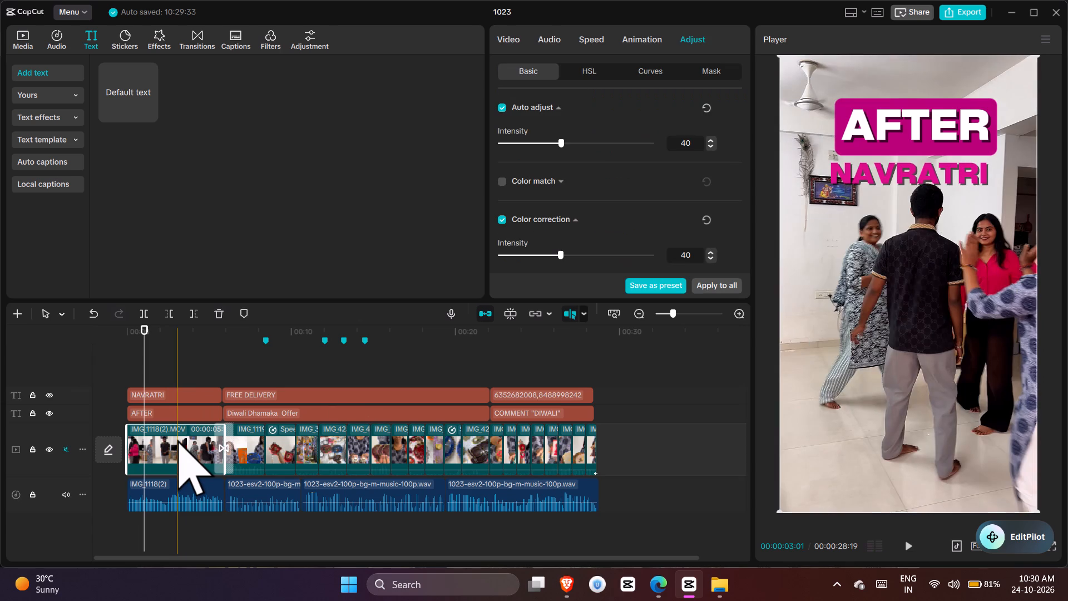
click(501, 107)
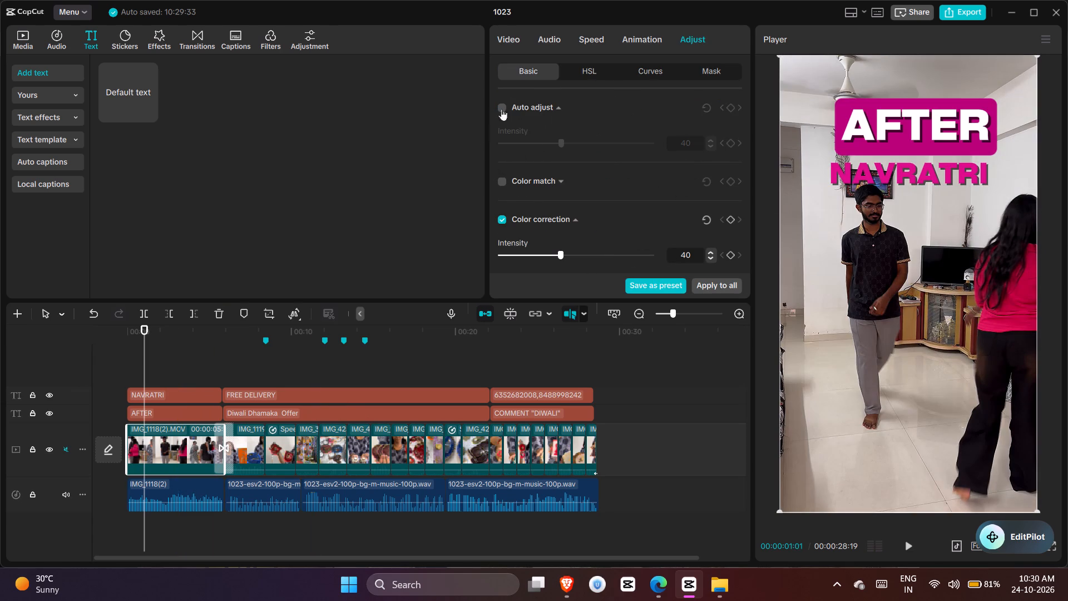
click(505, 220)
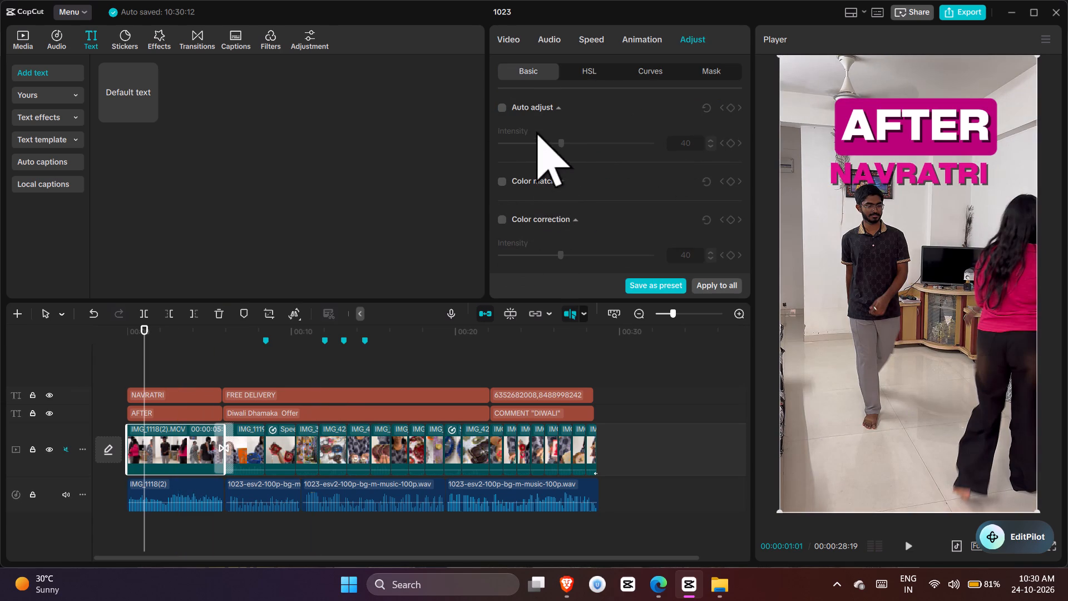
Turn auto adjust back on for the opening clip, IMG_1118(2), and raise its intensity past 68.
click(500, 107)
drag(563, 141, 596, 142)
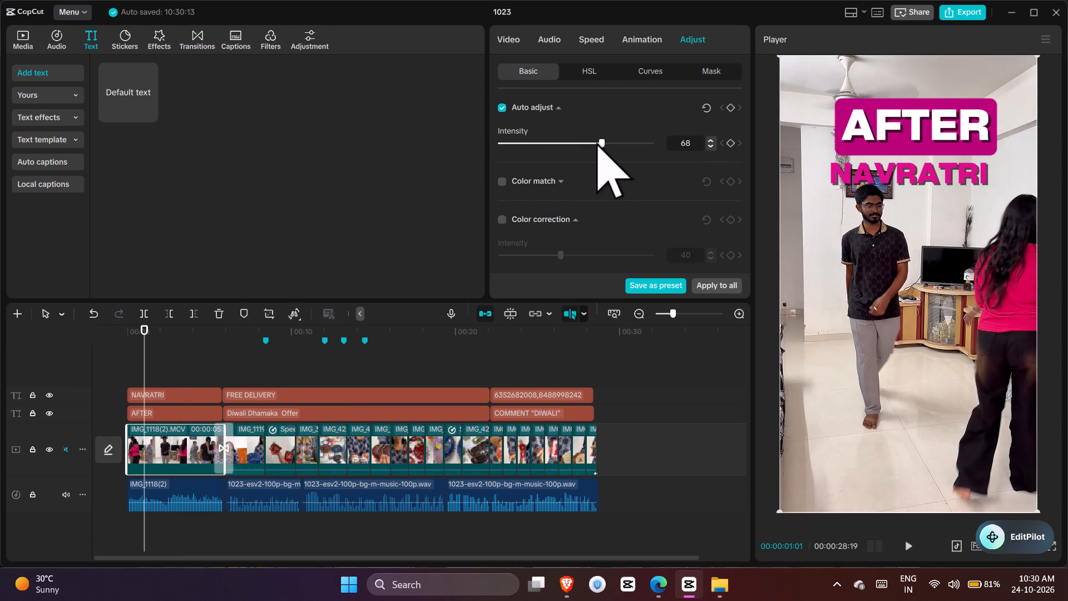
drag(596, 142, 613, 142)
Turn off color correction on the second clip, IMG_1119(1), and raise its auto adjust intensity to the mid-60s.
click(234, 359)
drag(234, 359, 249, 362)
click(234, 441)
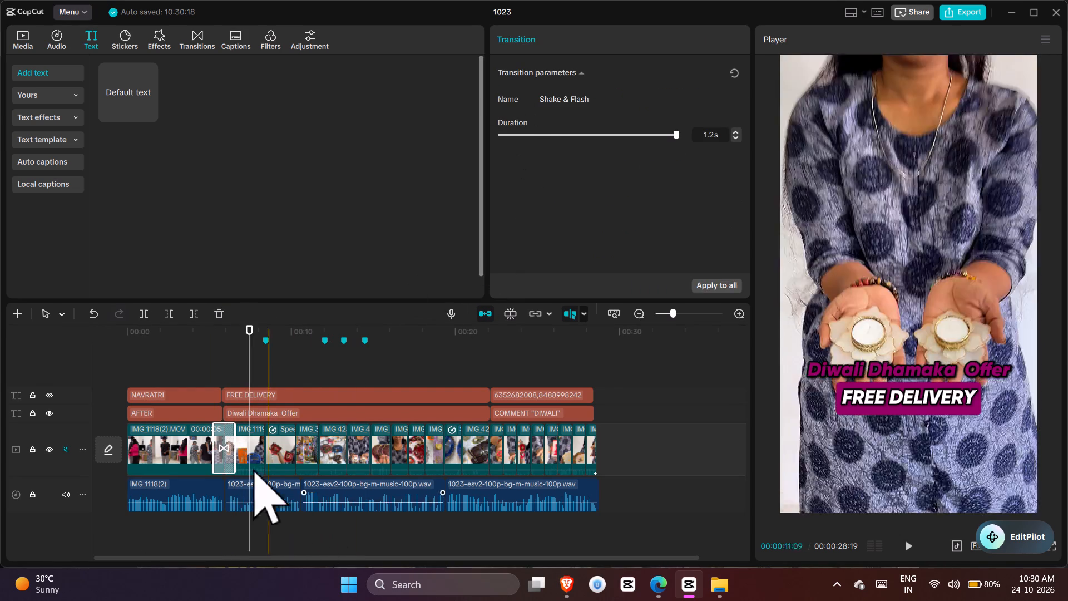
click(255, 459)
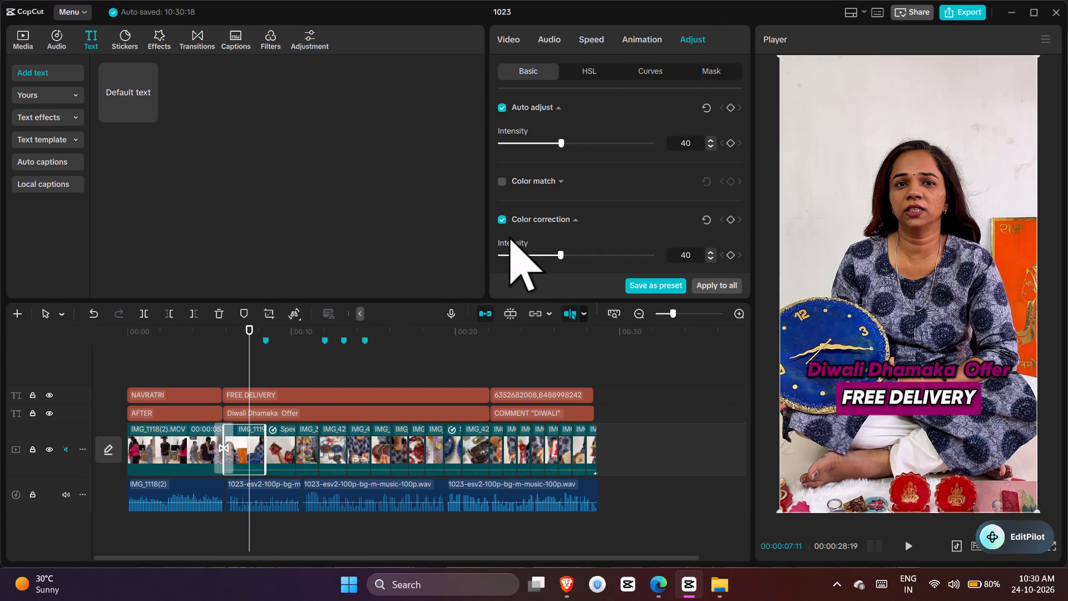
click(500, 222)
drag(565, 142, 596, 143)
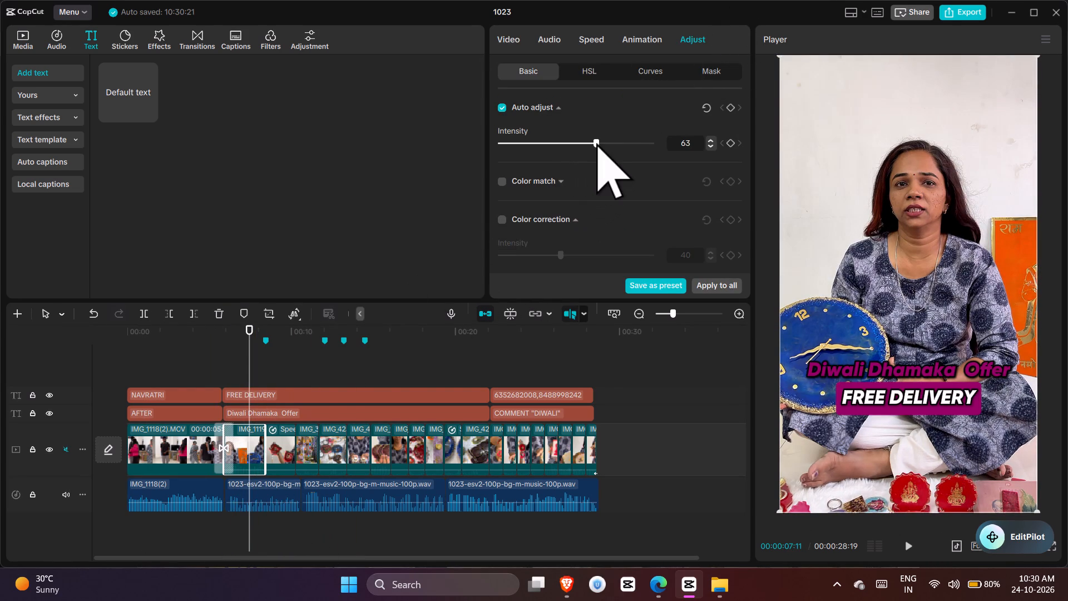
drag(596, 143, 601, 143)
Set the auto adjust intensity to 56 on all video clips from the 2.0X-speed clip IMG_4231 onward.
click(257, 368)
key(space)
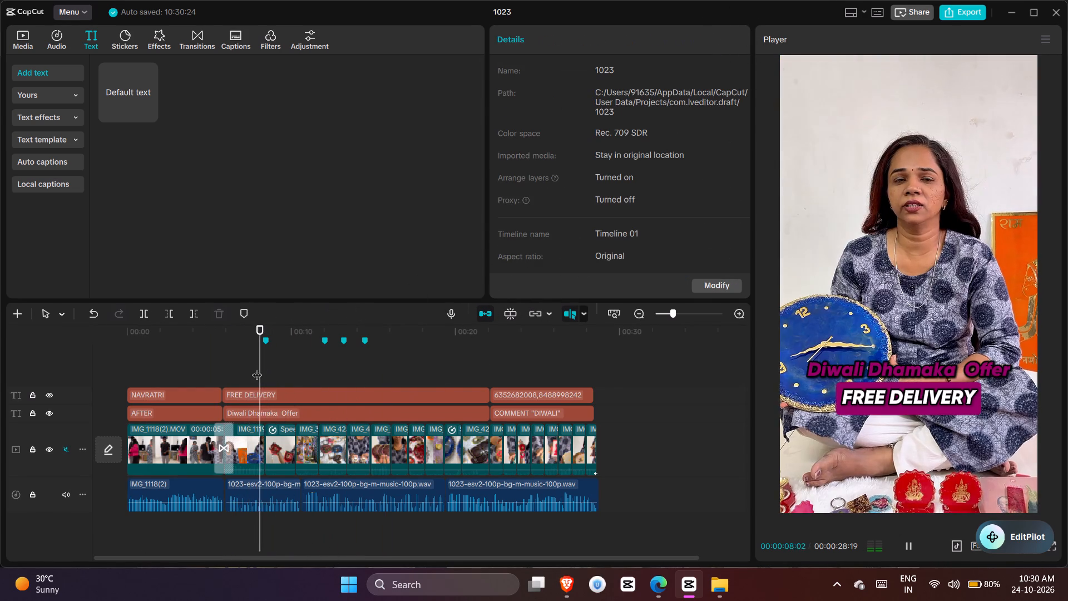
drag(646, 428, 353, 448)
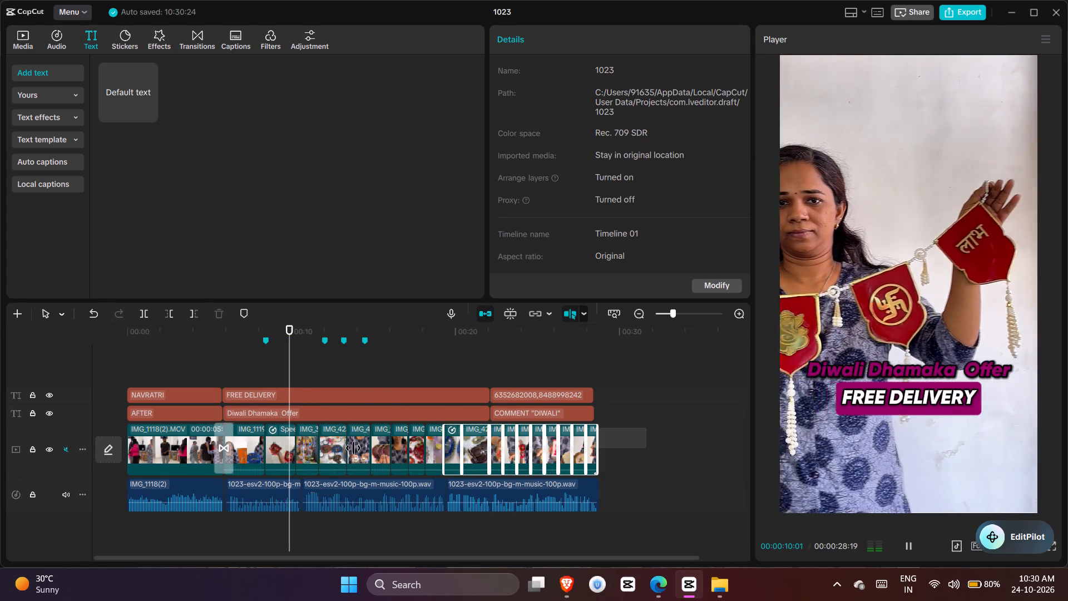
drag(353, 448, 279, 451)
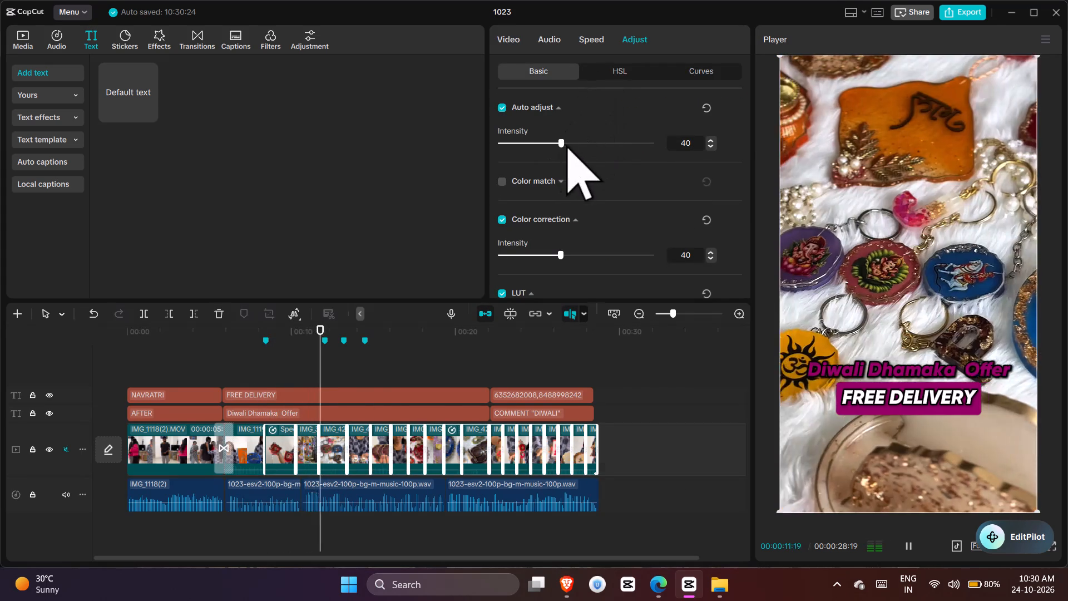
drag(566, 145, 581, 149)
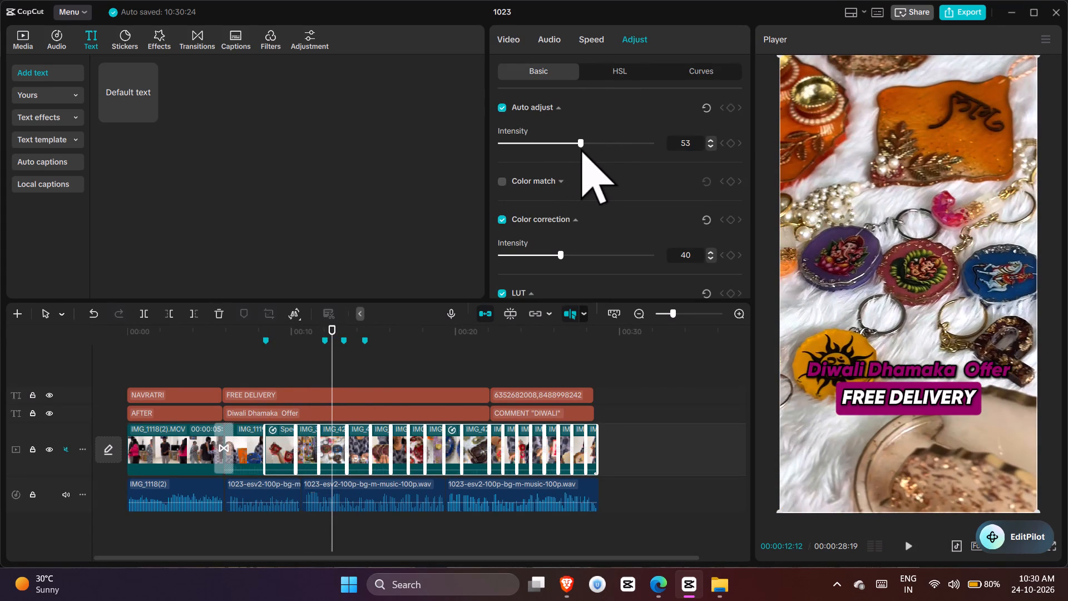
drag(581, 149, 585, 149)
Set the volume of all four audio clips to 5 dB.
click(650, 489)
drag(656, 494, 468, 505)
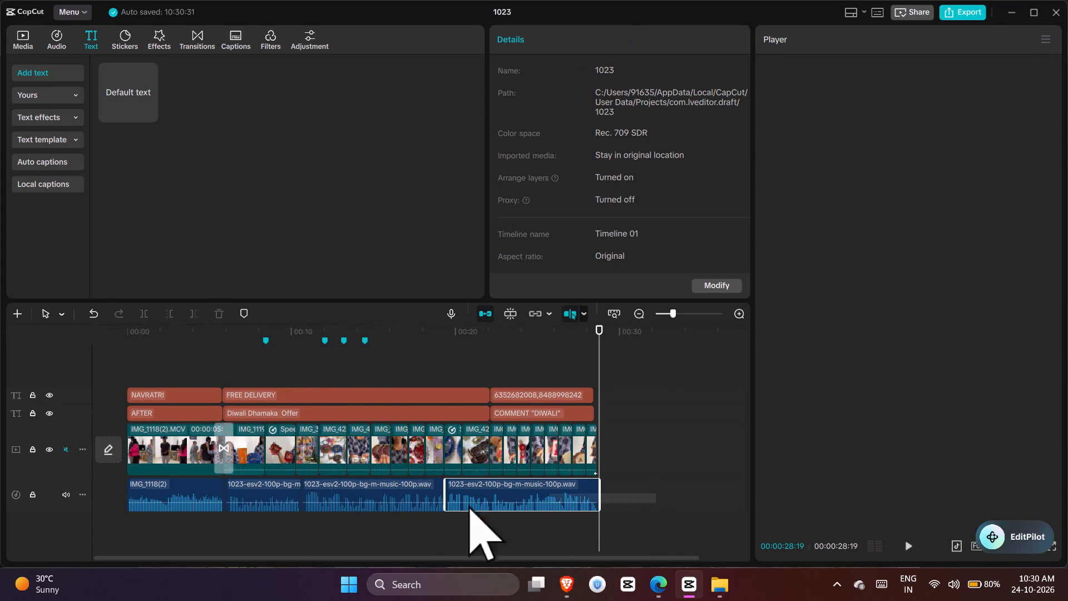
drag(468, 505, 161, 516)
click(682, 106)
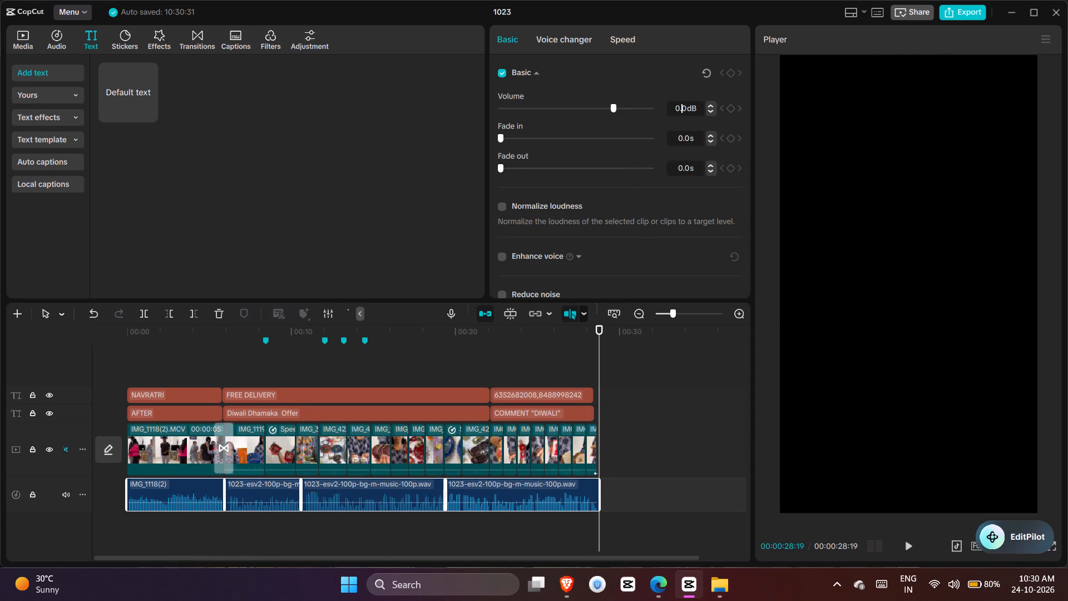
key(ctrl+a)
key(5)
key(Return)
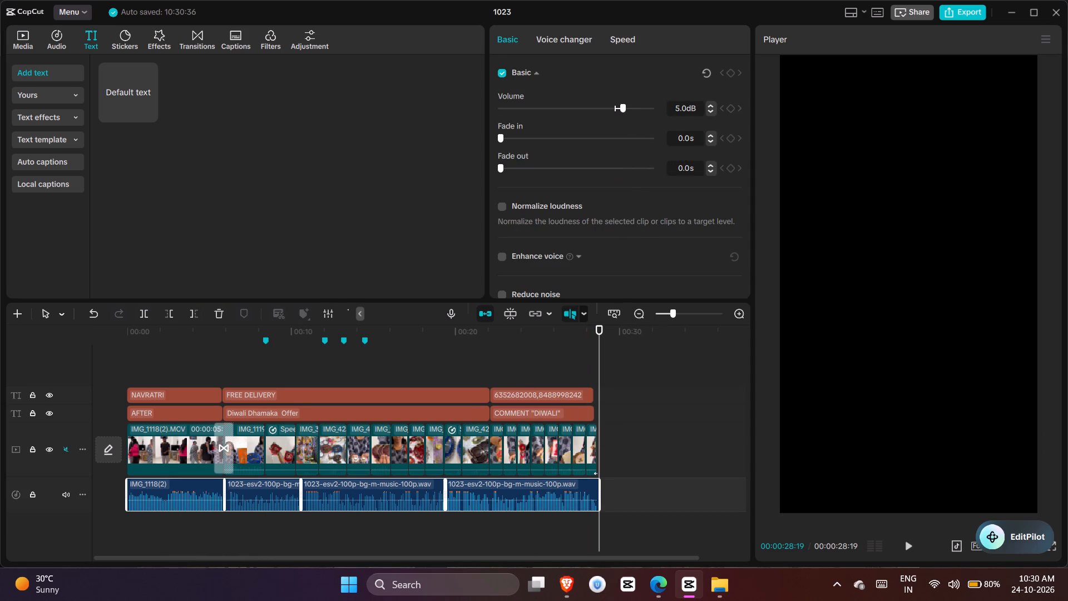
Play the reel from the start to check the audio level and the adjusted footage.
click(146, 355)
drag(147, 351, 122, 354)
key(space)
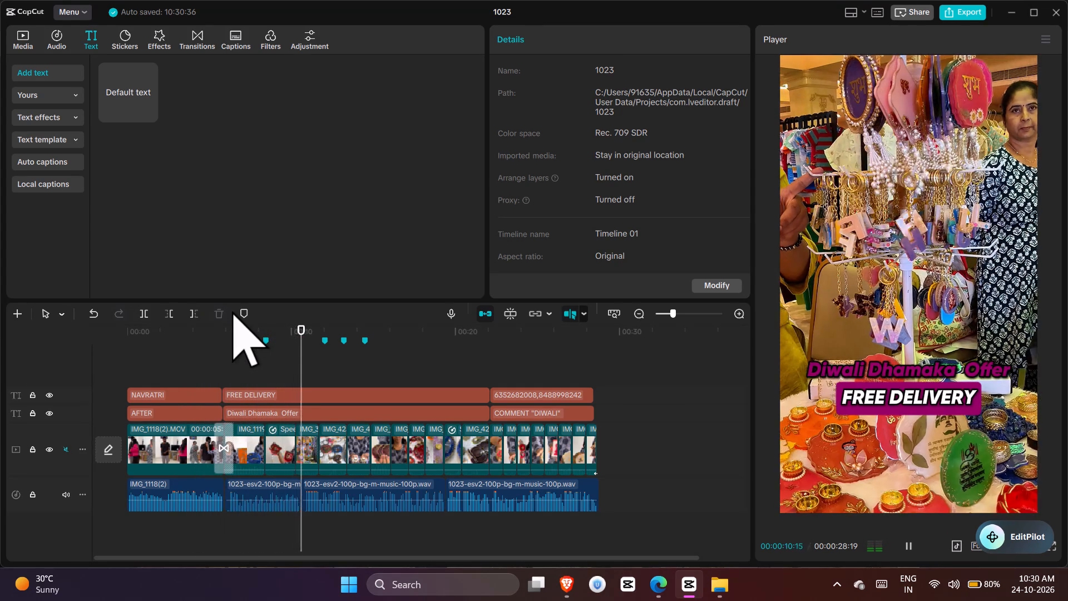
ctrl+scroll(269, 399, up, 7)
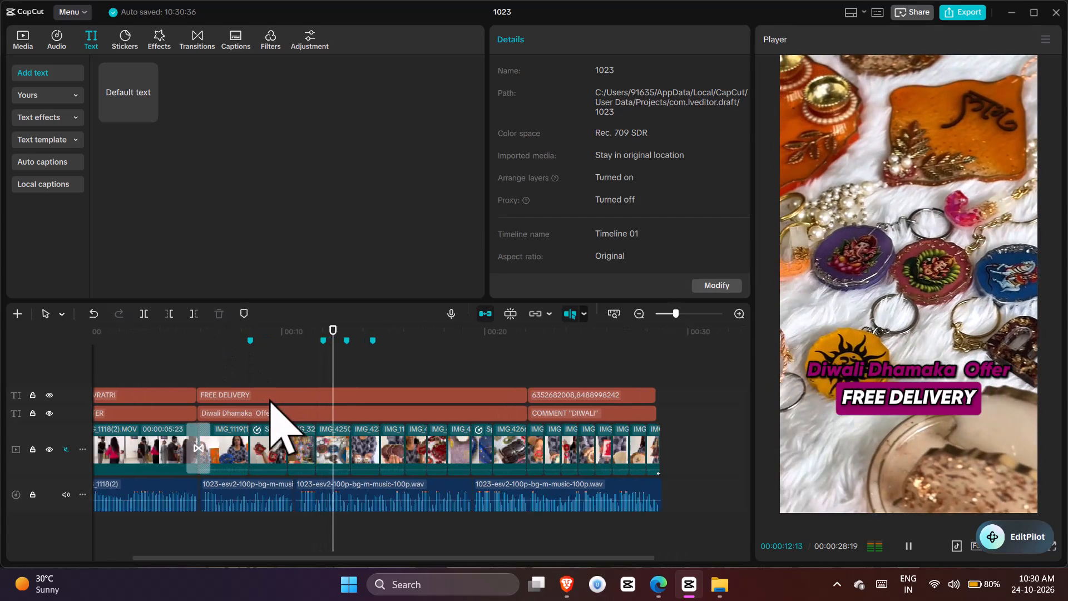
ctrl+scroll(269, 399, up, 1)
ctrl+scroll(267, 401, down, 1)
ctrl+scroll(267, 401, up, 3)
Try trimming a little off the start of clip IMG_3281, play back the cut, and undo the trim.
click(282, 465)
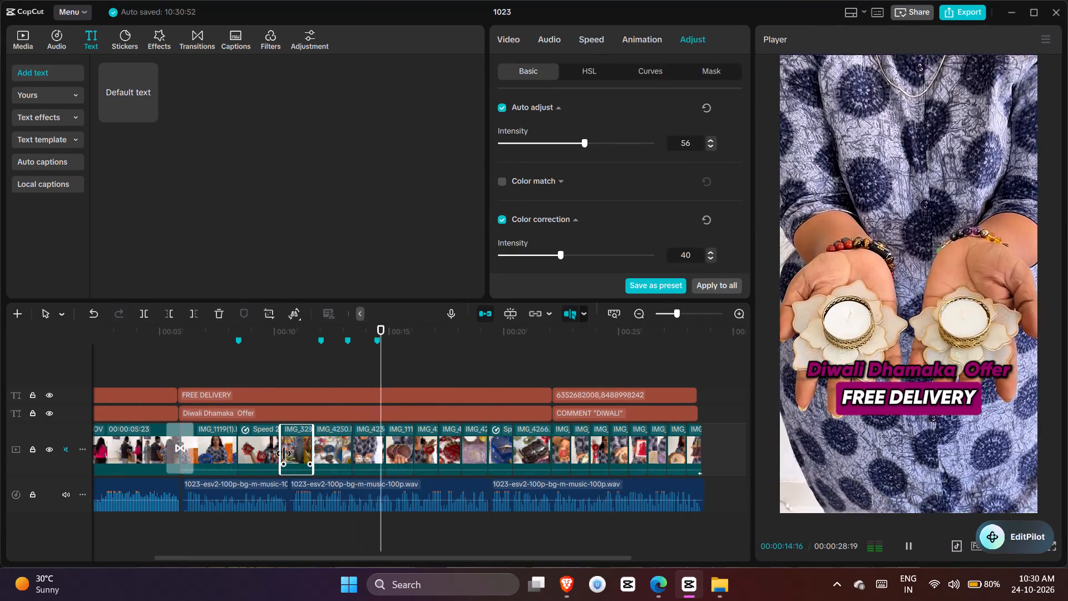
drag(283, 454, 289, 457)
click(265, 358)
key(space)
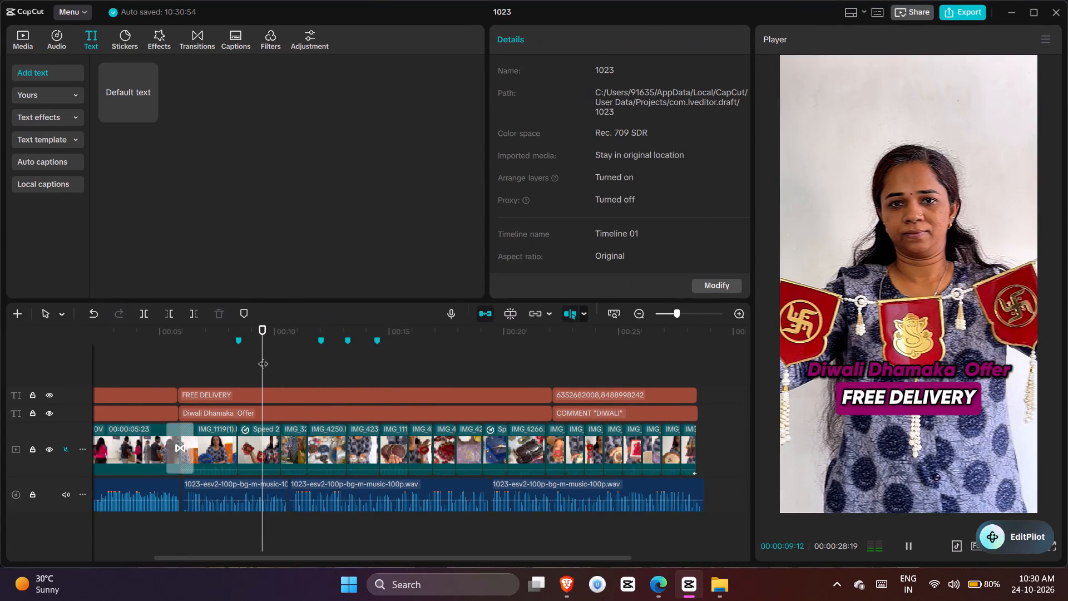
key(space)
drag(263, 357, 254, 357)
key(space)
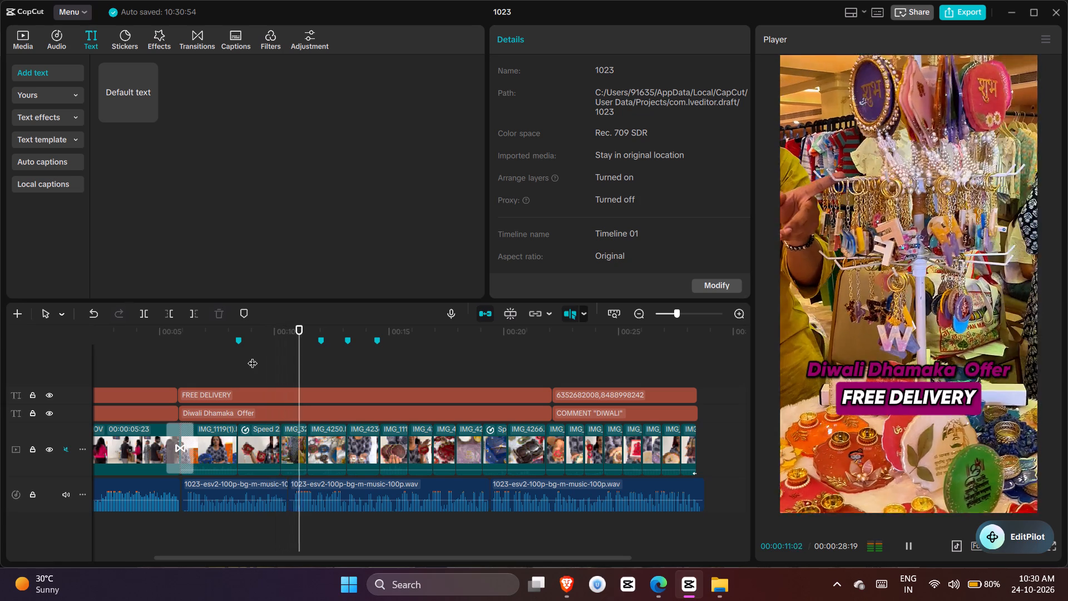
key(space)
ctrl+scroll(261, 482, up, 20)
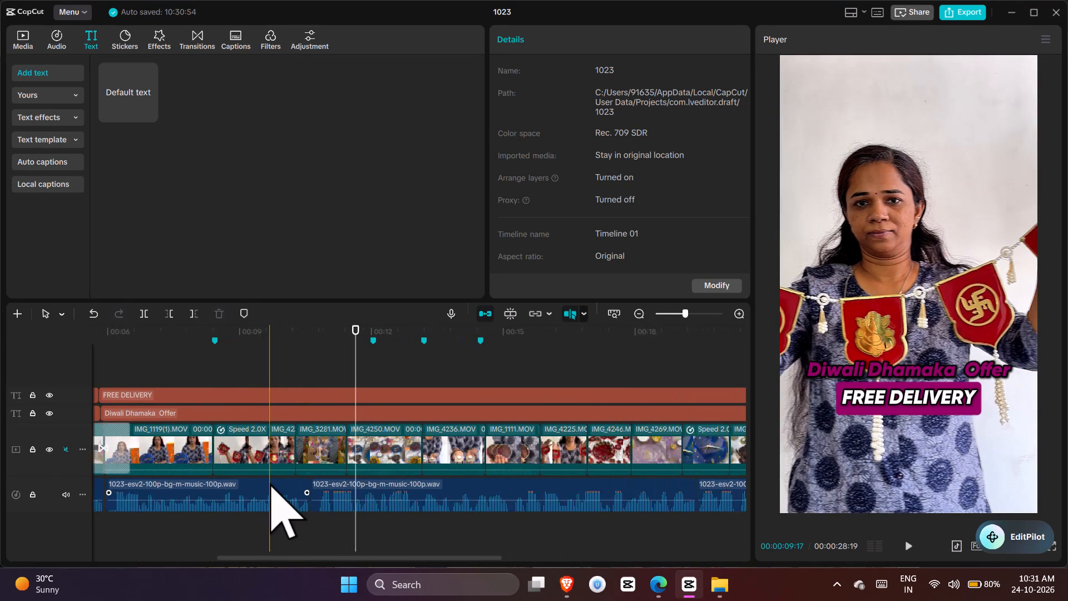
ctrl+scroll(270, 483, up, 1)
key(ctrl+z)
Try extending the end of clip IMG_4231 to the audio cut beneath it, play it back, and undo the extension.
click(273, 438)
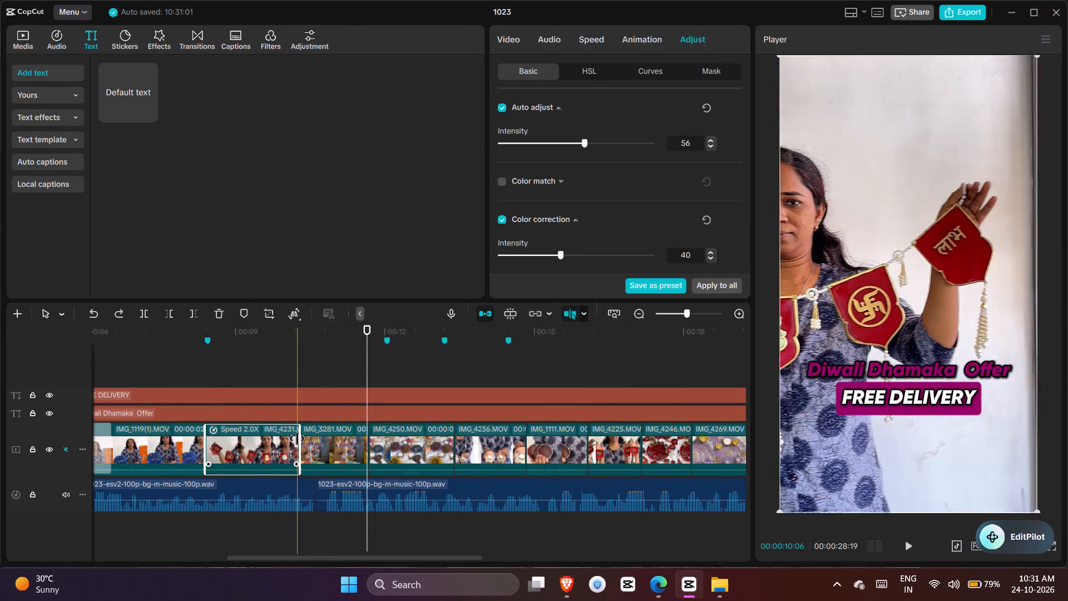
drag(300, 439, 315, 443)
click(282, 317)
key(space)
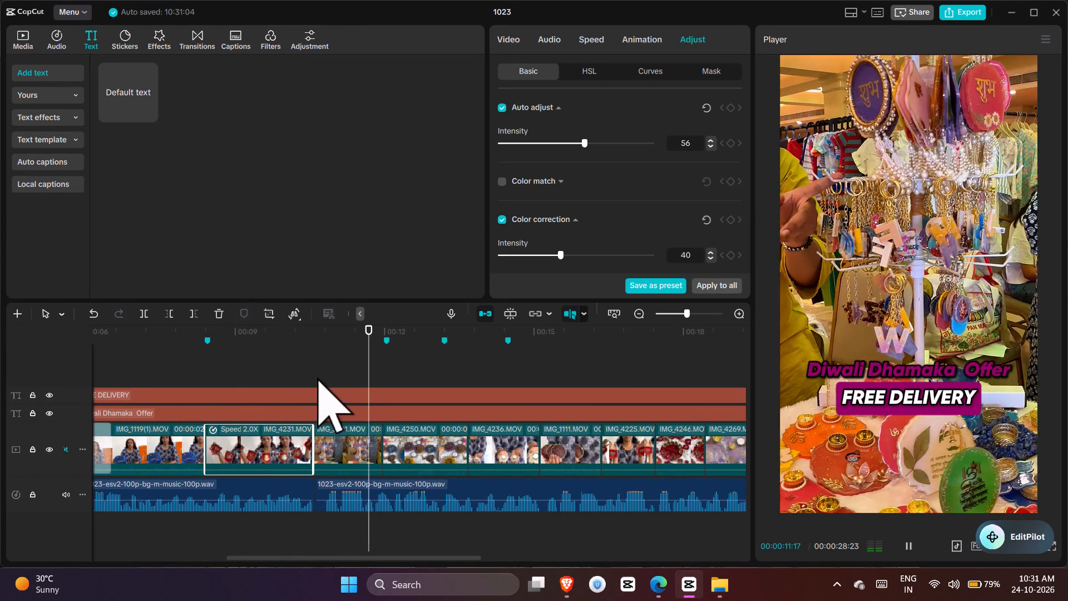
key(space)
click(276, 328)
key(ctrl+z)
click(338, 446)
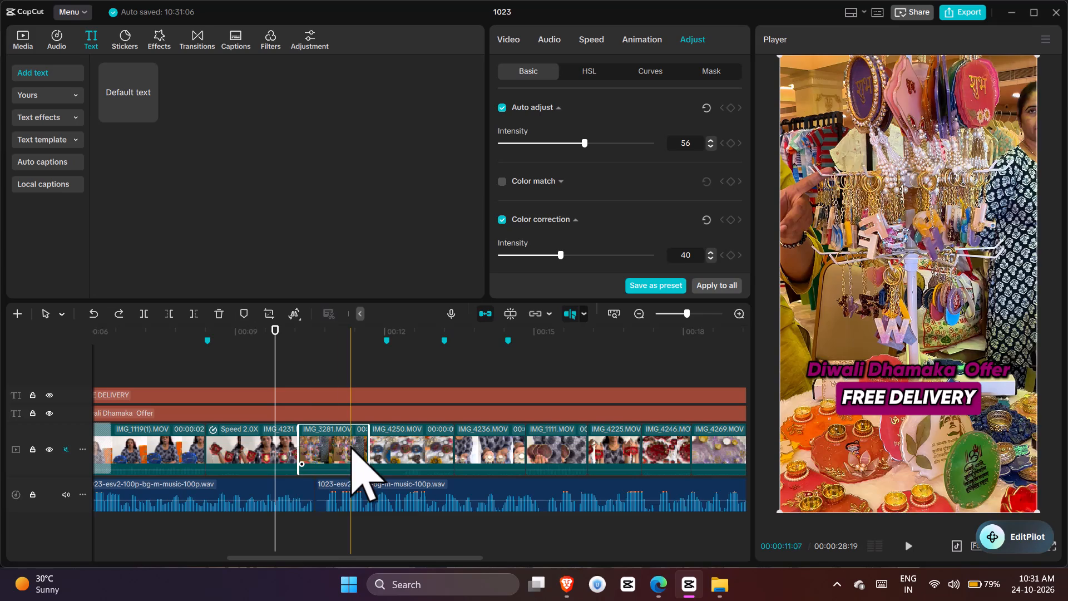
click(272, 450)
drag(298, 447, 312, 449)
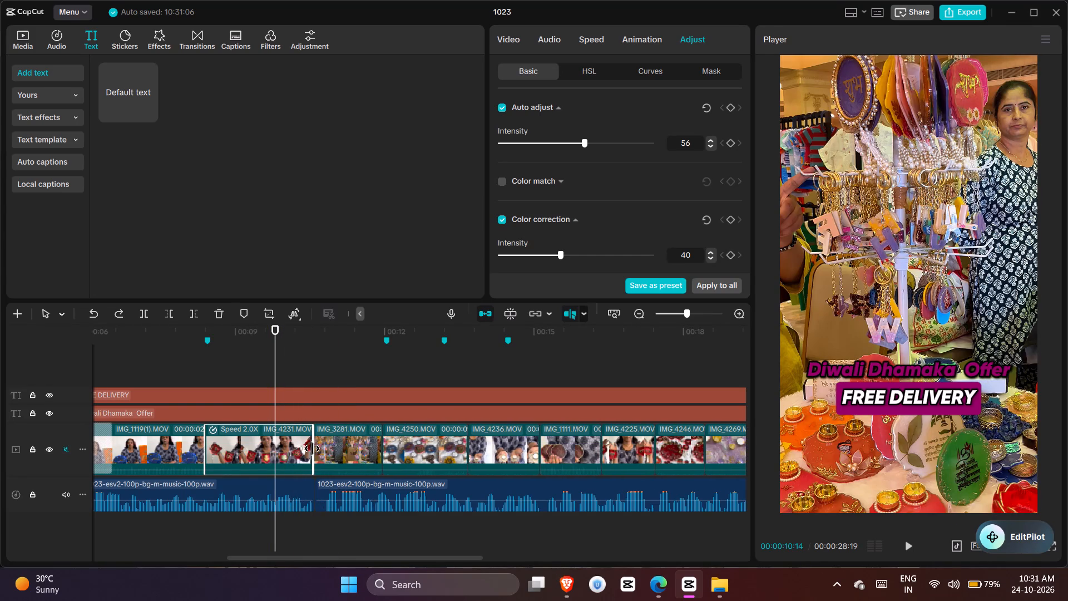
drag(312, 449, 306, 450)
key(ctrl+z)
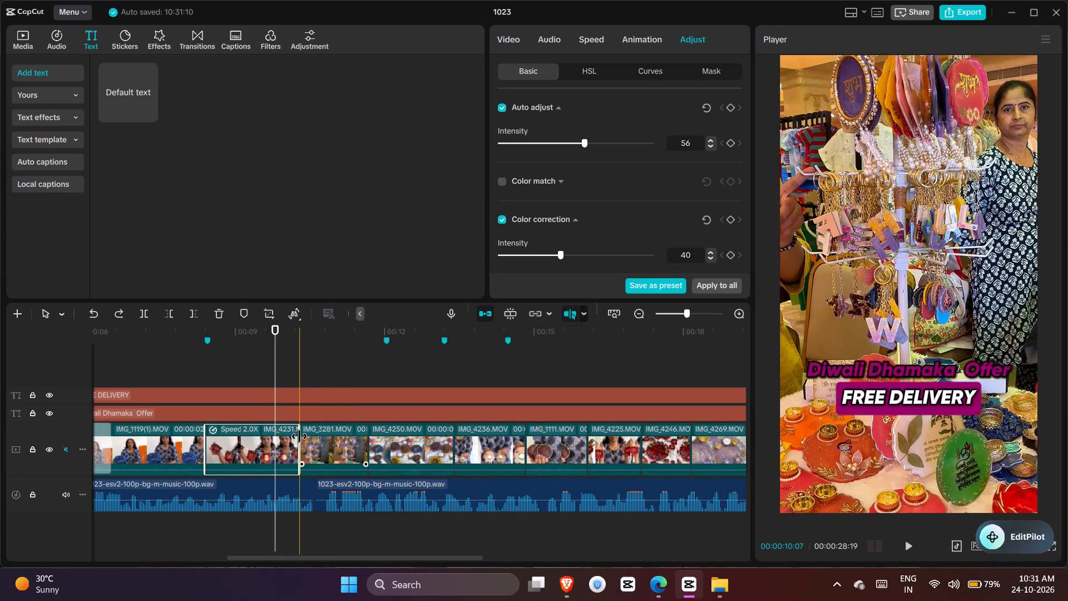
Trim the start of clip IMG_3281 to line up with the audio cut beneath it.
click(299, 436)
click(316, 439)
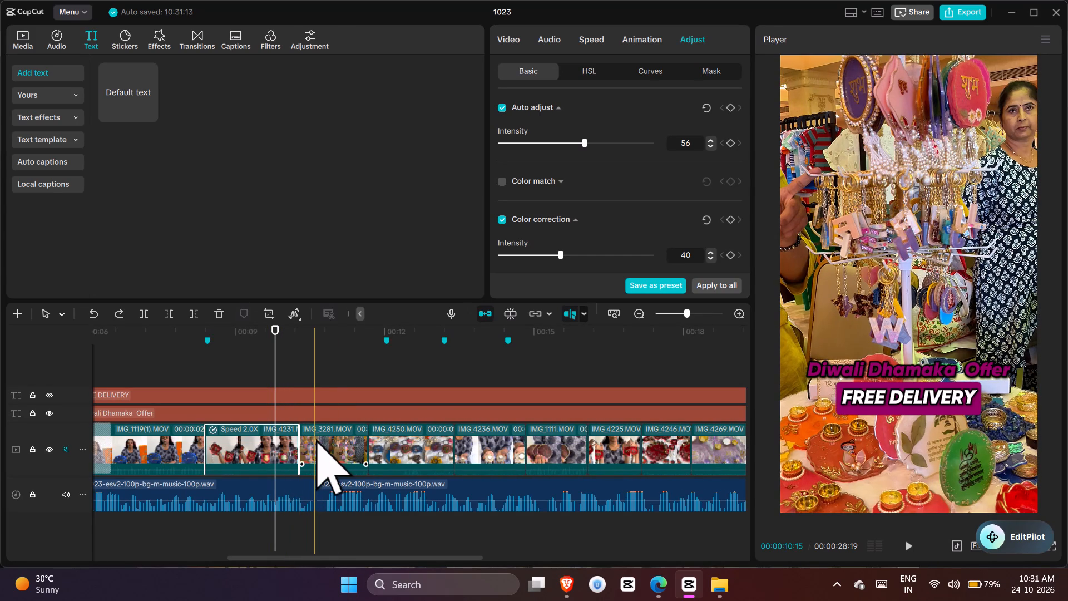
double_click(316, 439)
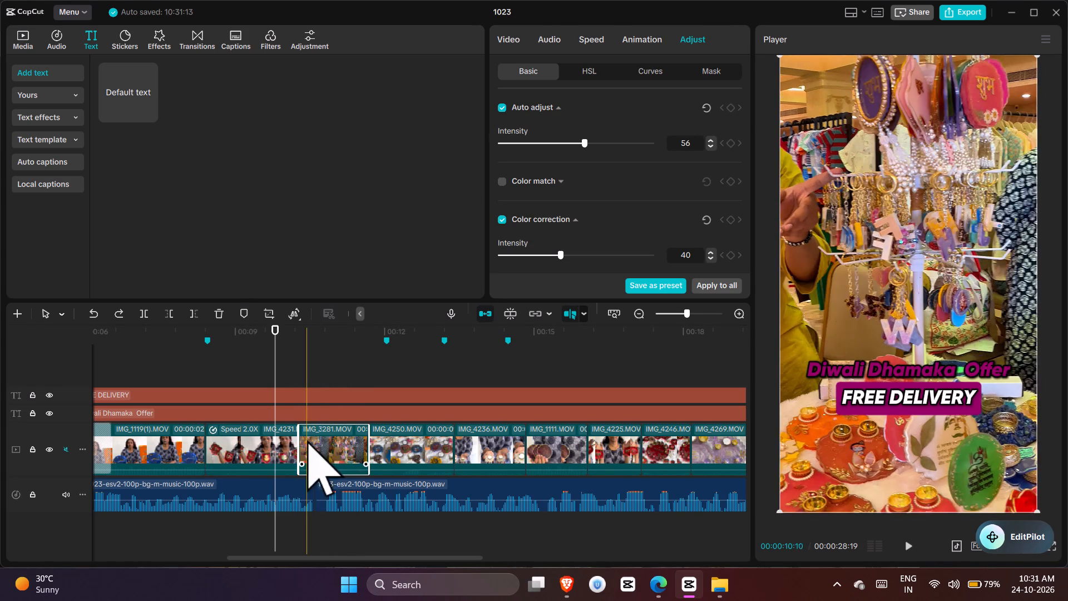
drag(301, 440, 318, 441)
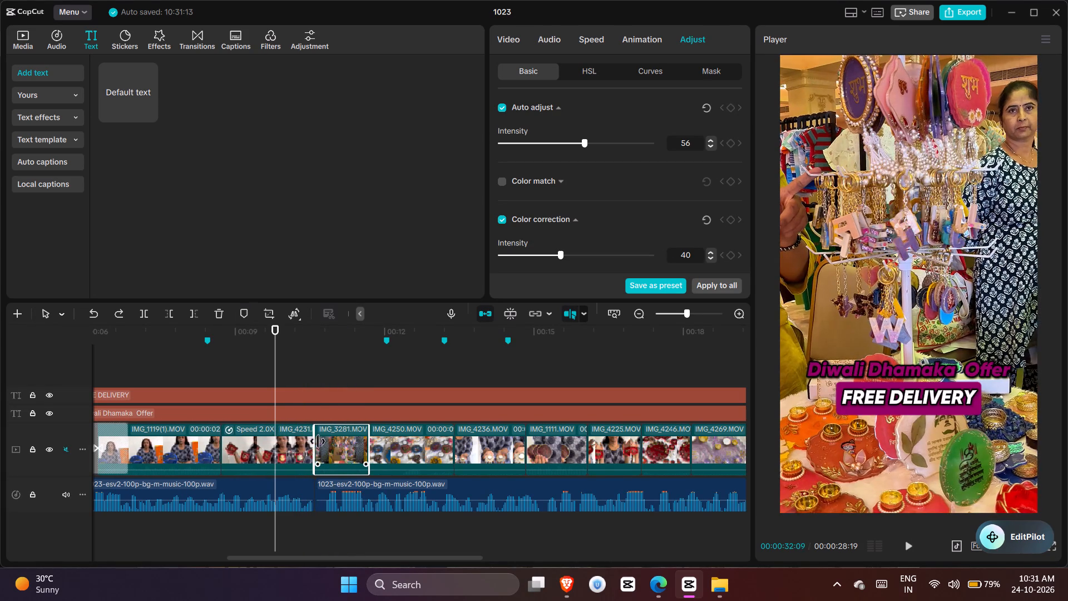
drag(318, 441, 318, 443)
Extend the end of clip IMG_4231 to the audio cut beneath it and play back the transition into IMG_3281.
double_click(286, 449)
drag(298, 447, 310, 448)
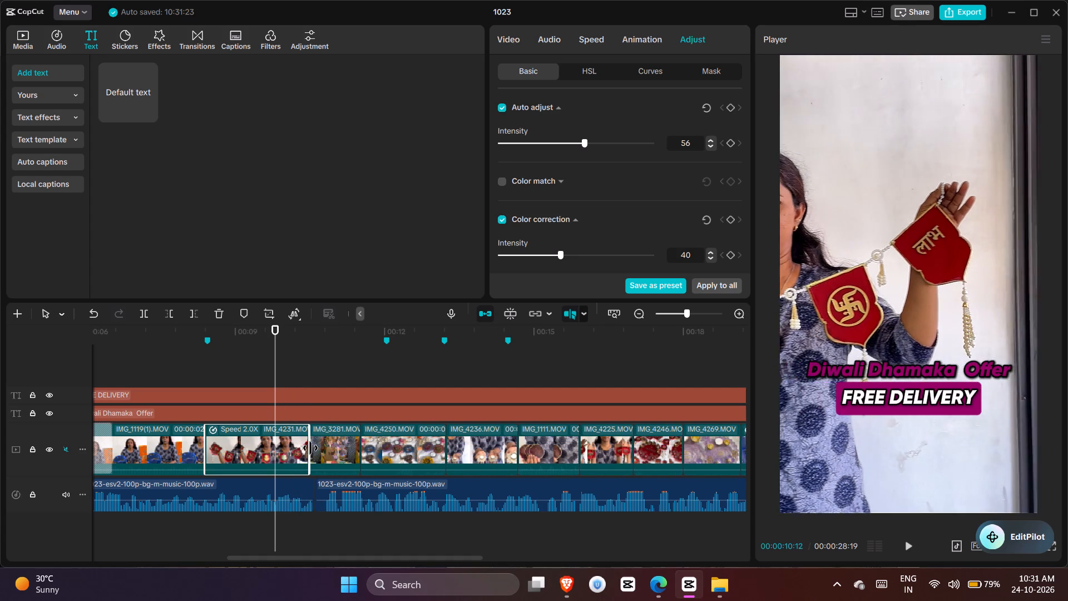
drag(310, 448, 316, 449)
click(236, 352)
key(space)
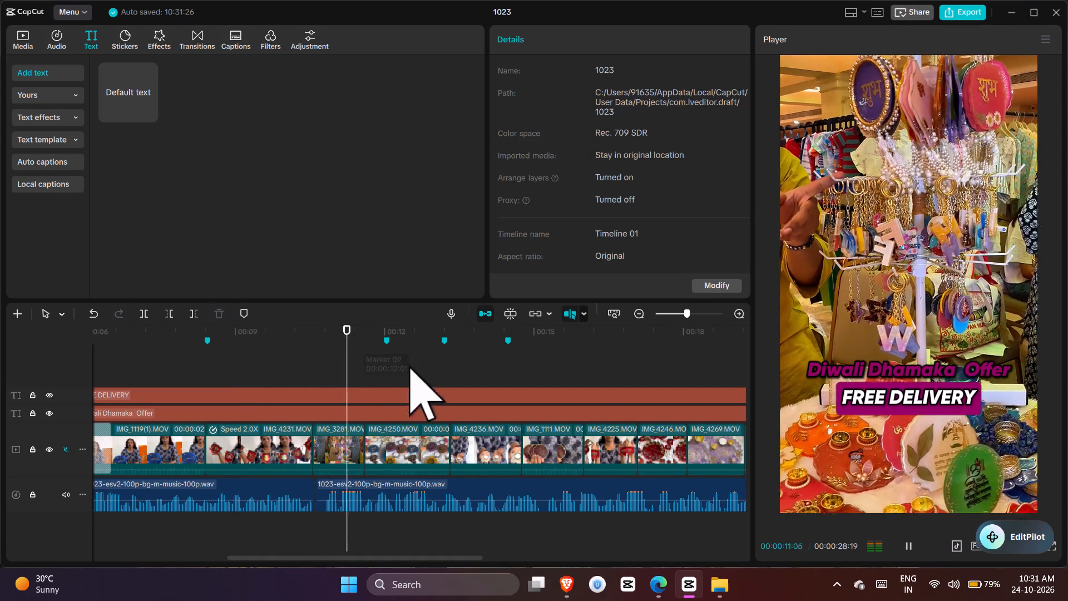
Extend the start of the third audio clip slightly back toward the preceding audio clip and play across the cut.
click(329, 493)
drag(315, 486, 319, 488)
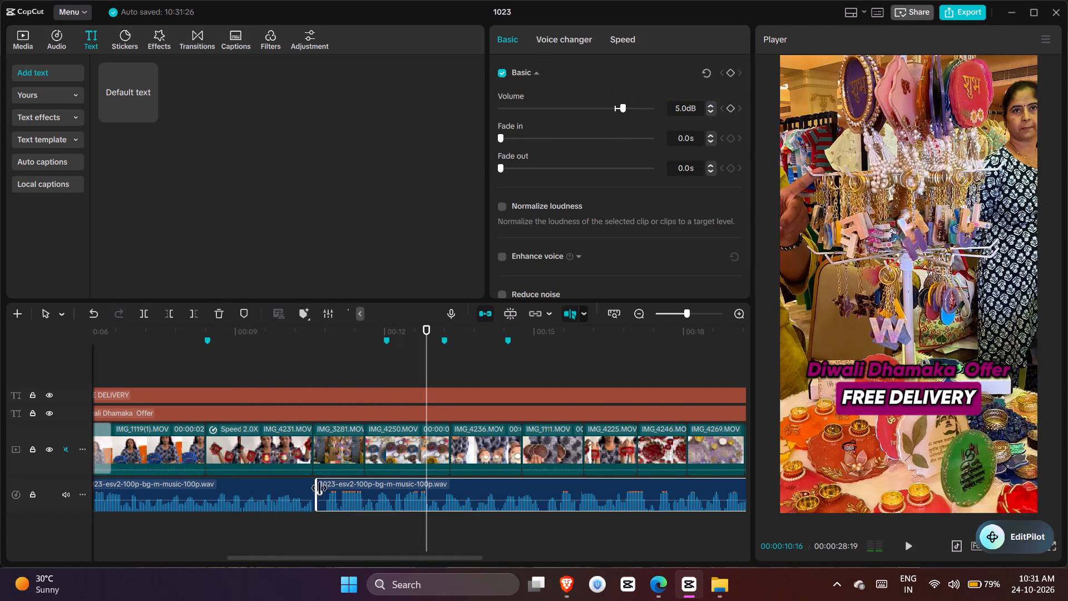
drag(319, 488, 320, 488)
drag(320, 488, 296, 488)
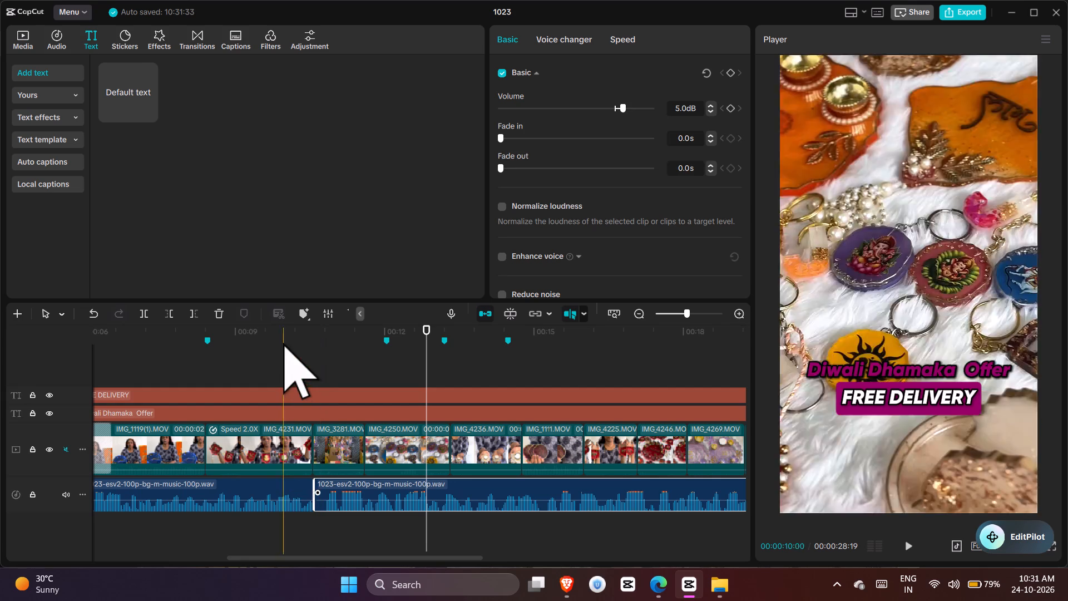
click(283, 342)
key(space)
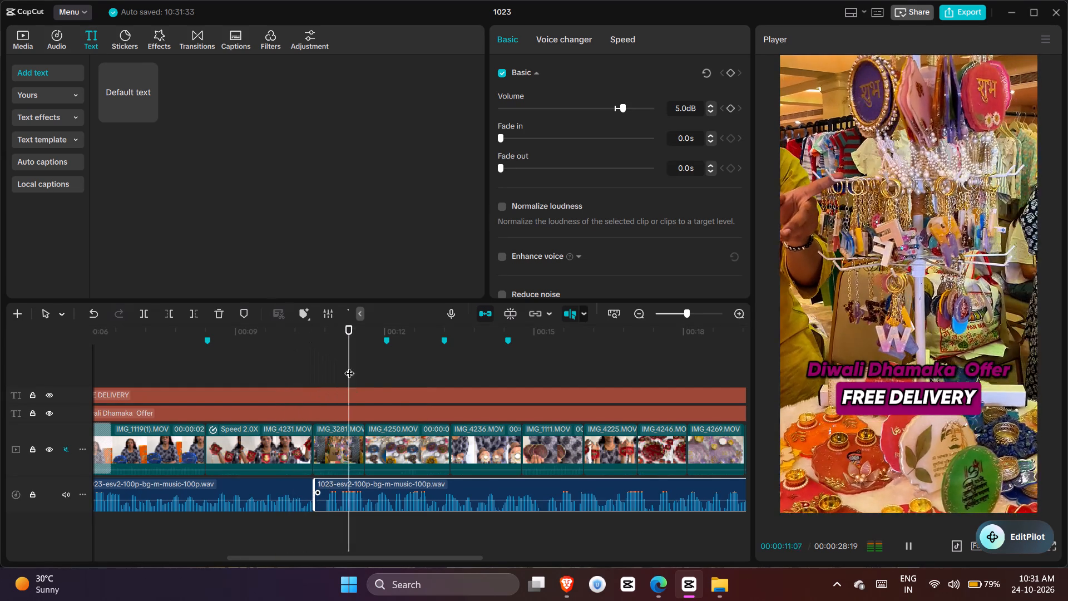
Set the volume of the last two music audio clips back to 0.0 dB.
ctrl+scroll(426, 493, down, 11)
ctrl+scroll(414, 478, up, 1)
ctrl+scroll(413, 476, down, 2)
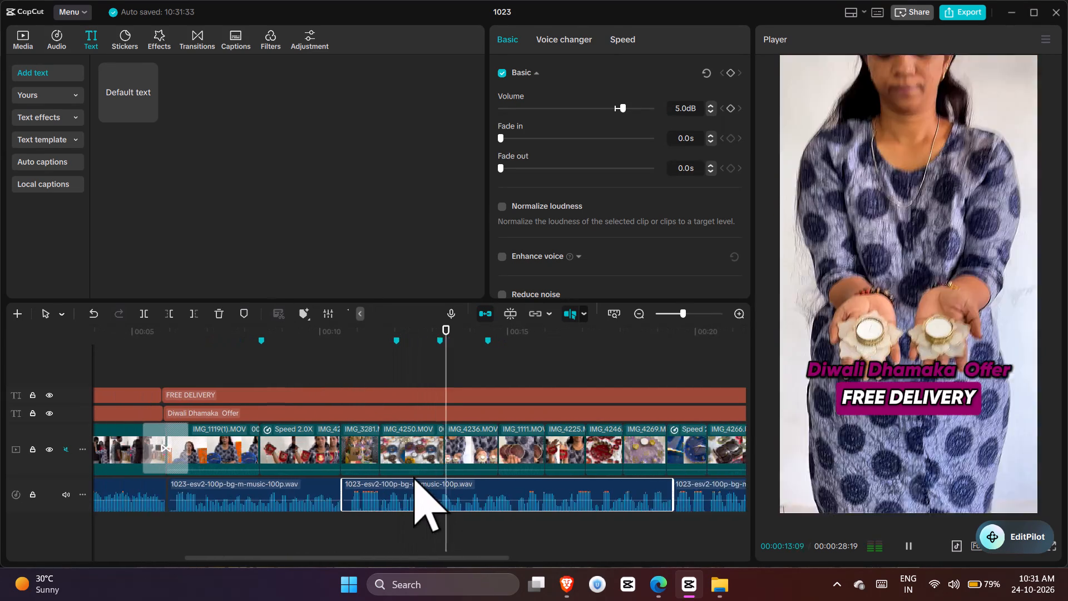
ctrl+scroll(413, 476, down, 20)
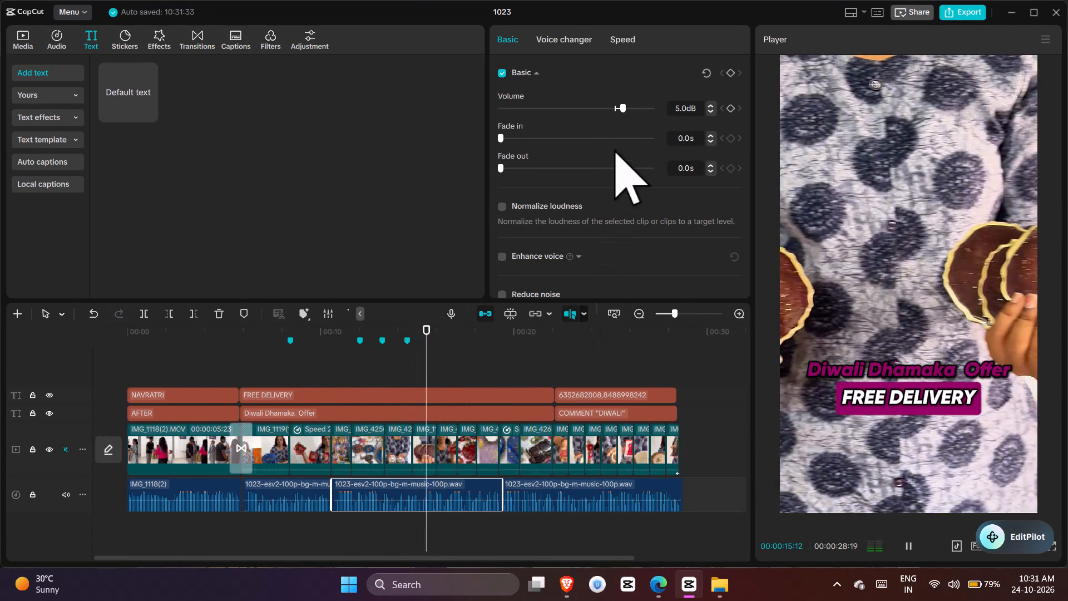
click(616, 107)
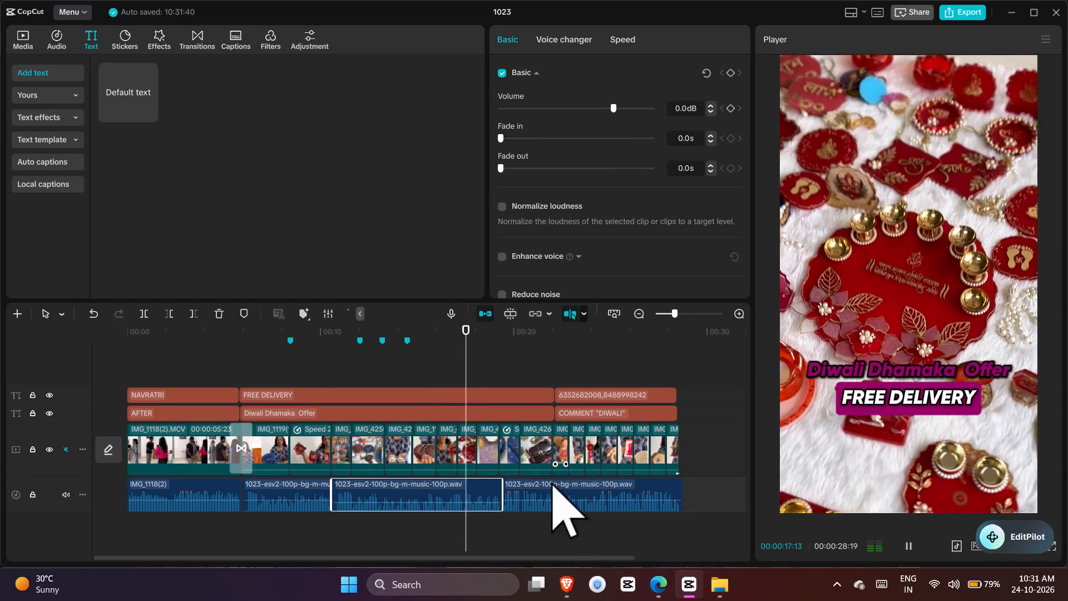
click(557, 506)
click(617, 107)
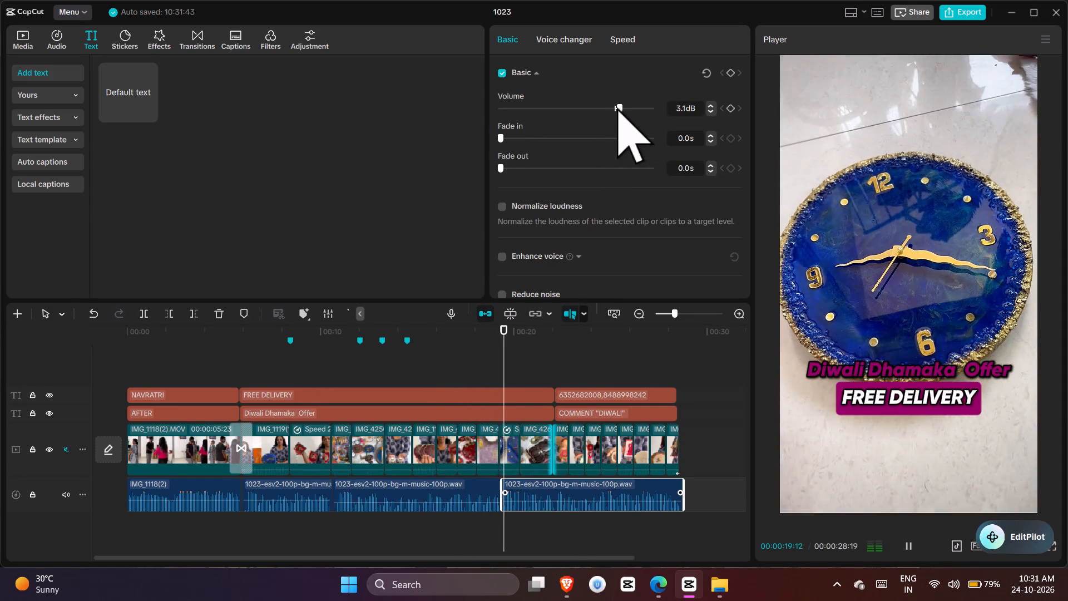
click(617, 107)
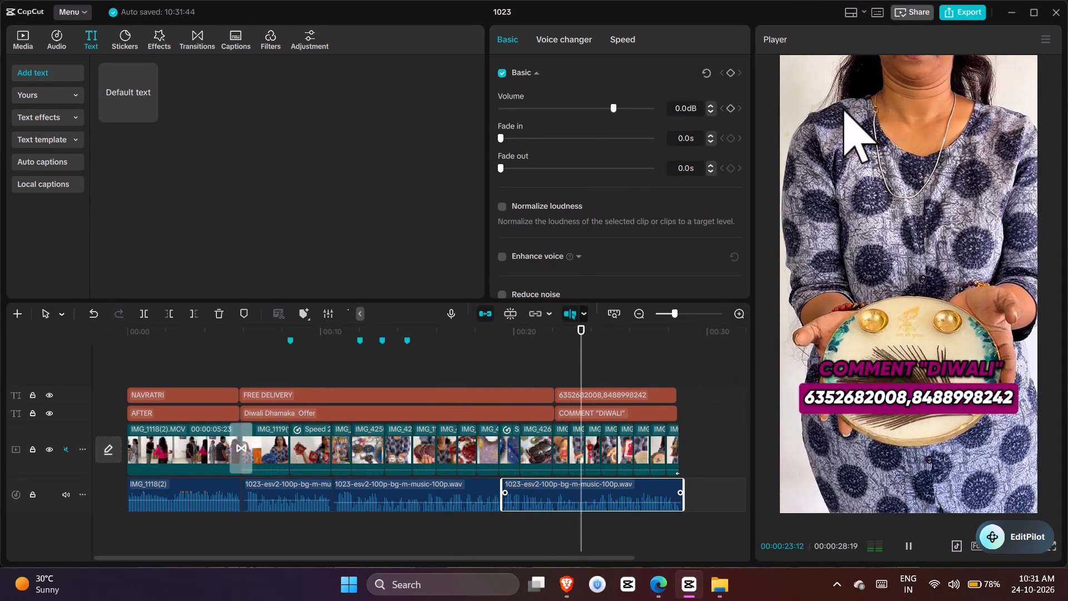
Export the reel as video at 30fps, with video output enabled and the separate audio output disabled.
click(955, 19)
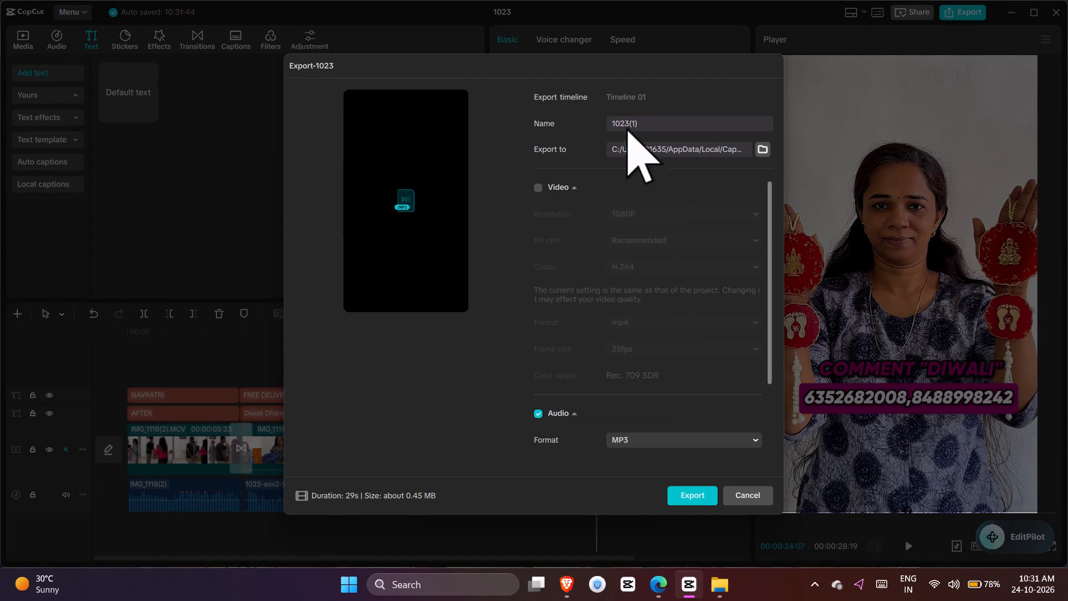
click(534, 188)
double_click(537, 417)
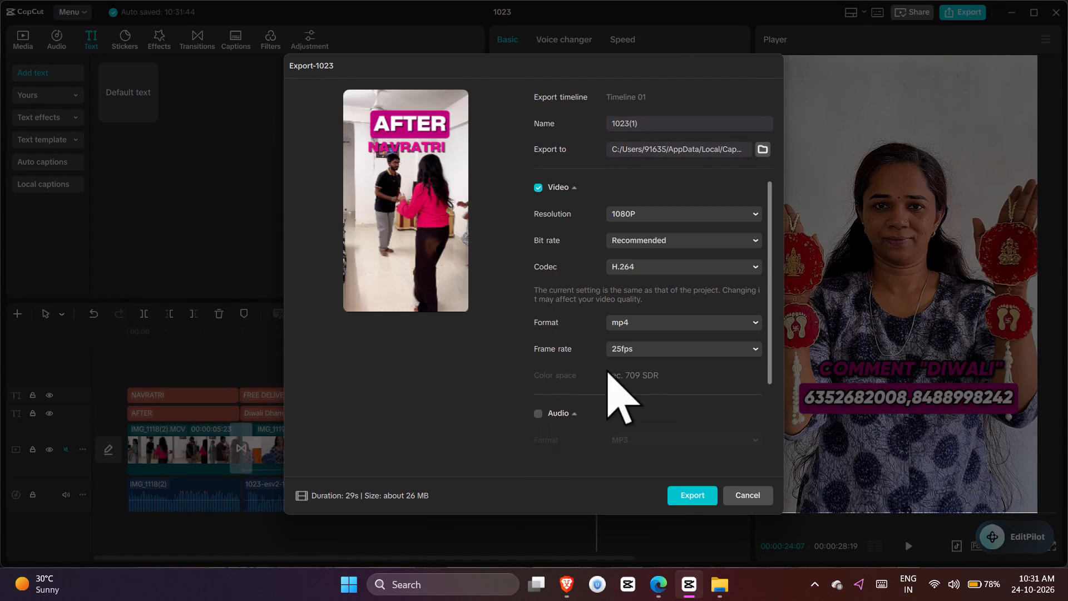
click(635, 347)
click(642, 436)
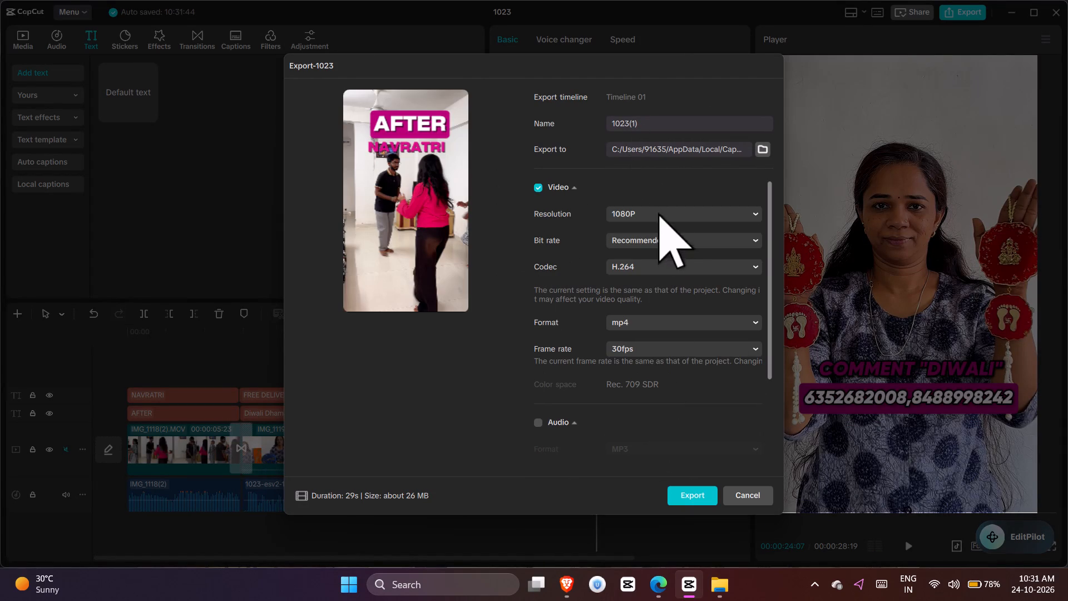
click(684, 496)
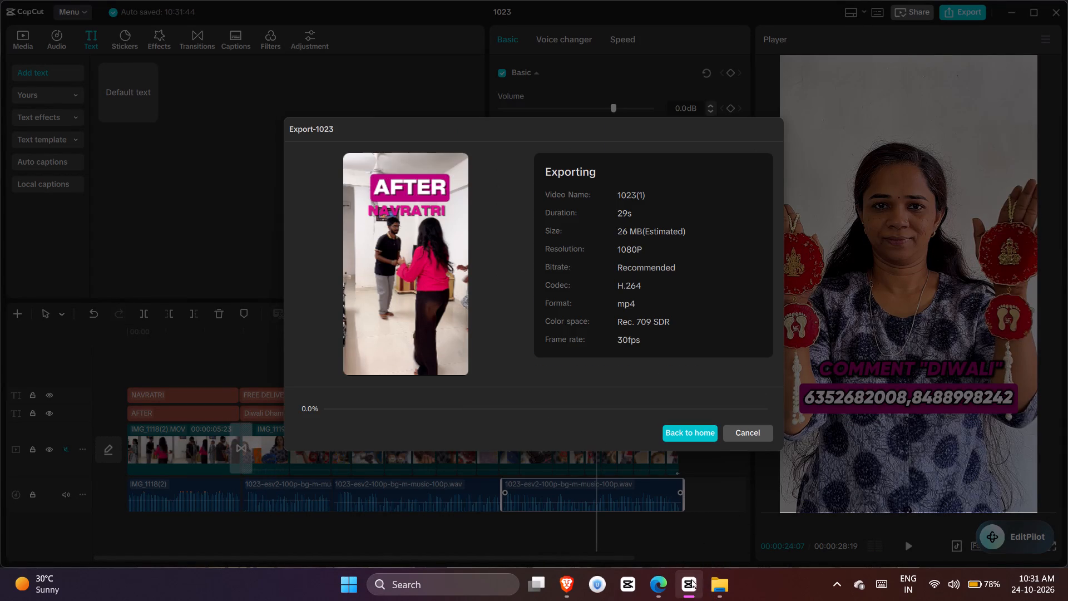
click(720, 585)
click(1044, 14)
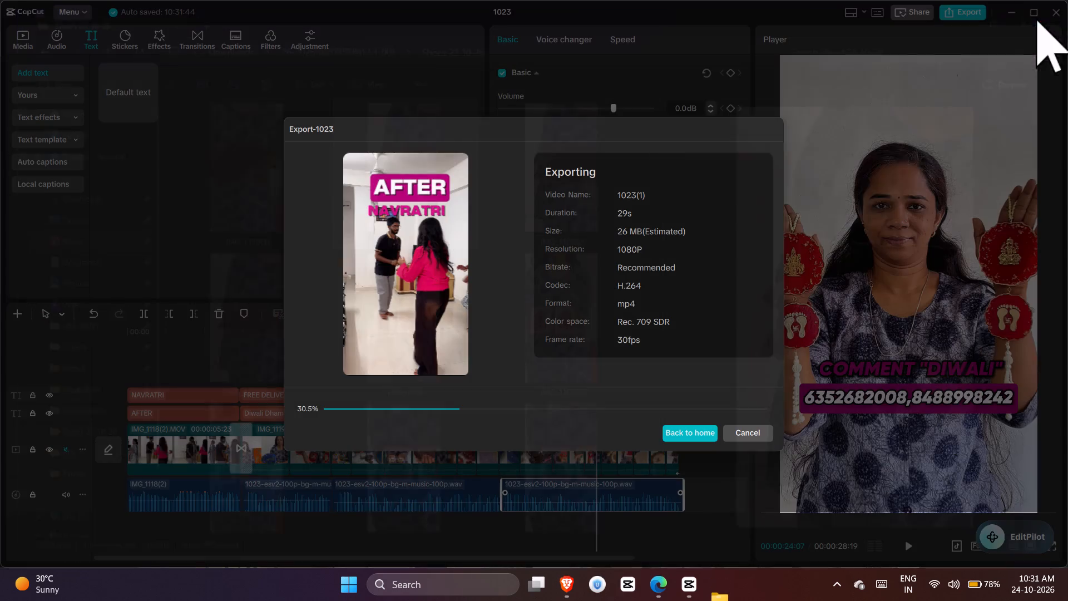
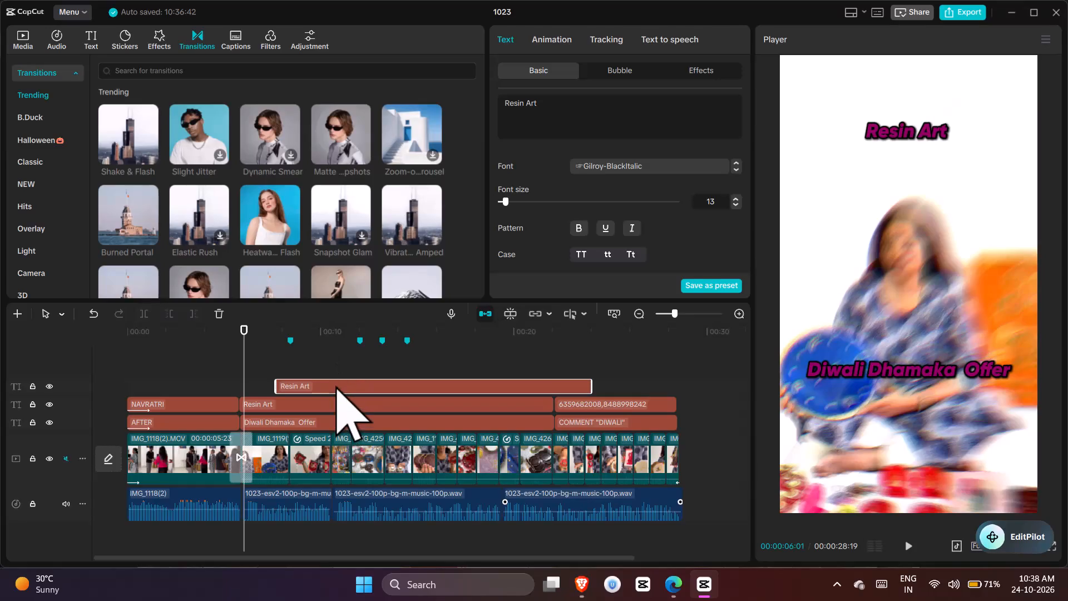
Align the duplicate "Resin Art" text clip with the original beneath it and change its text to "Starting from 250".
drag(335, 386, 299, 387)
click(619, 106)
key(ctrl+a)
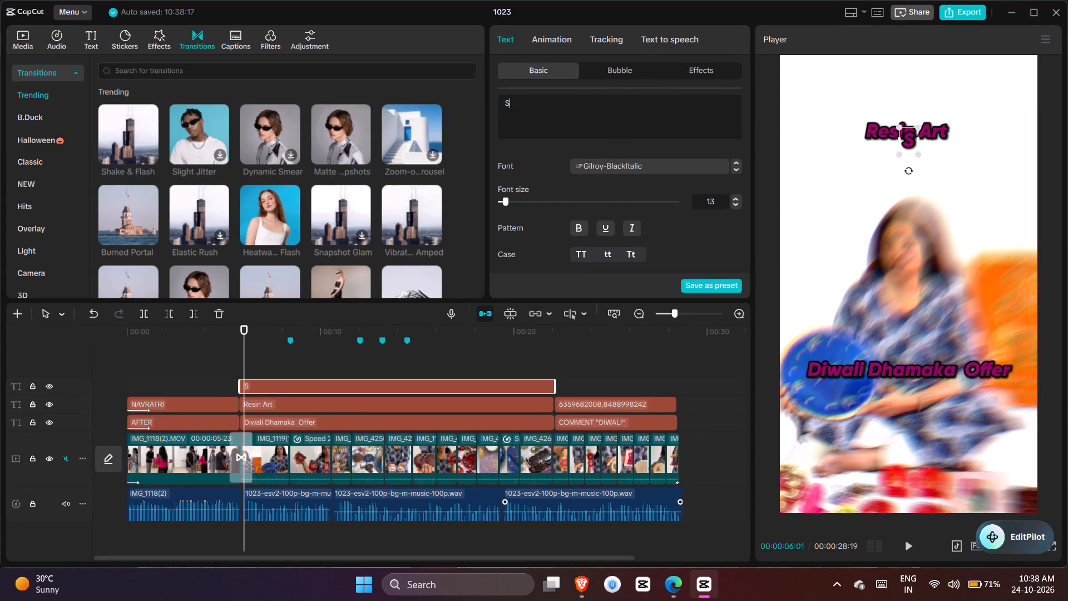
text(ting from)
key(space)
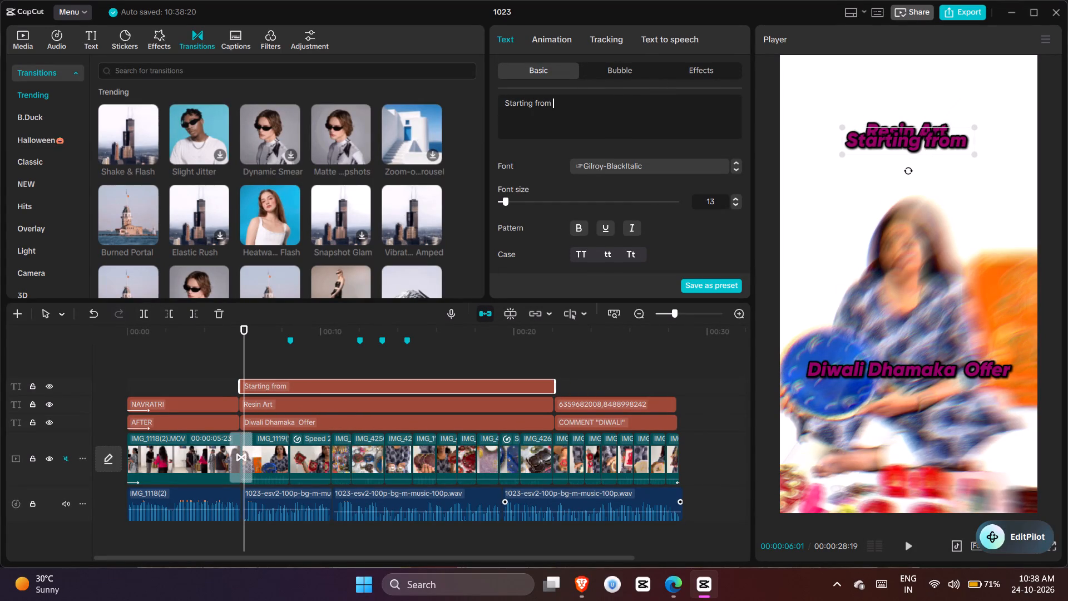
text(25)
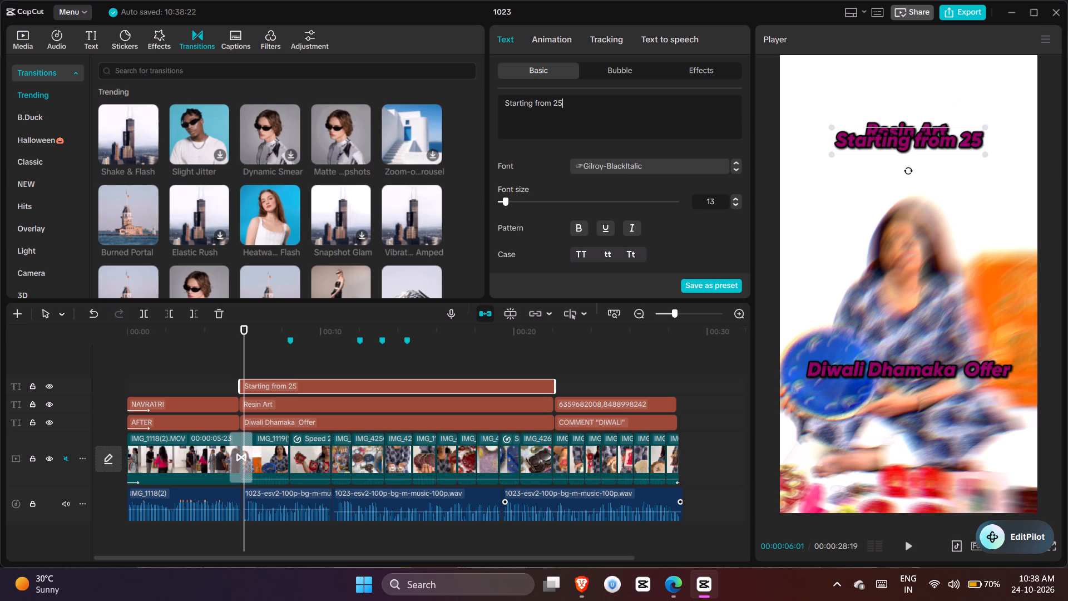
key(0)
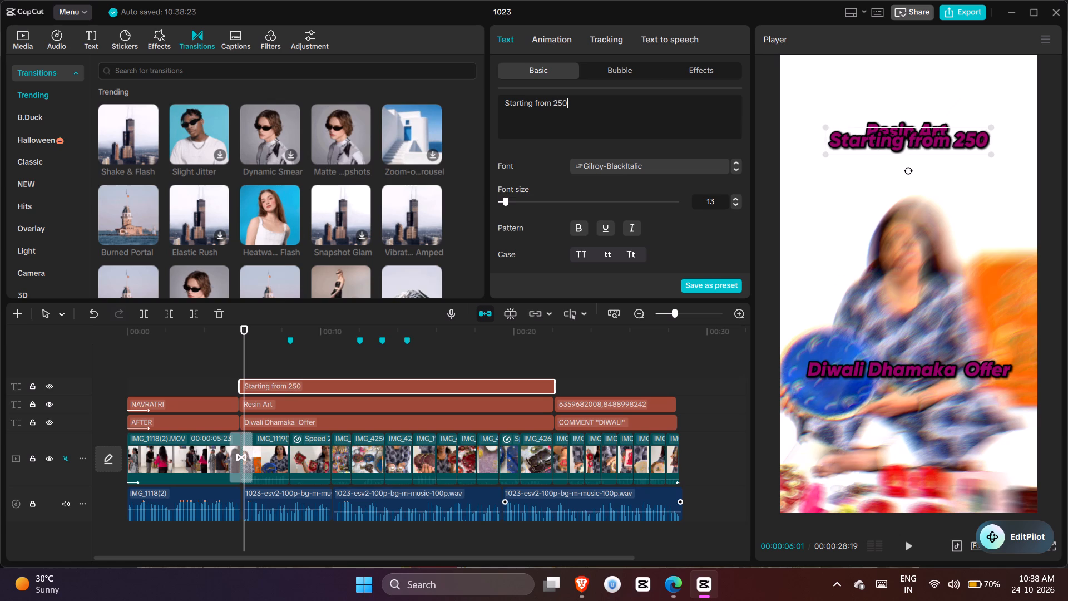
key(space)
text(/-)
key(BackSpace)
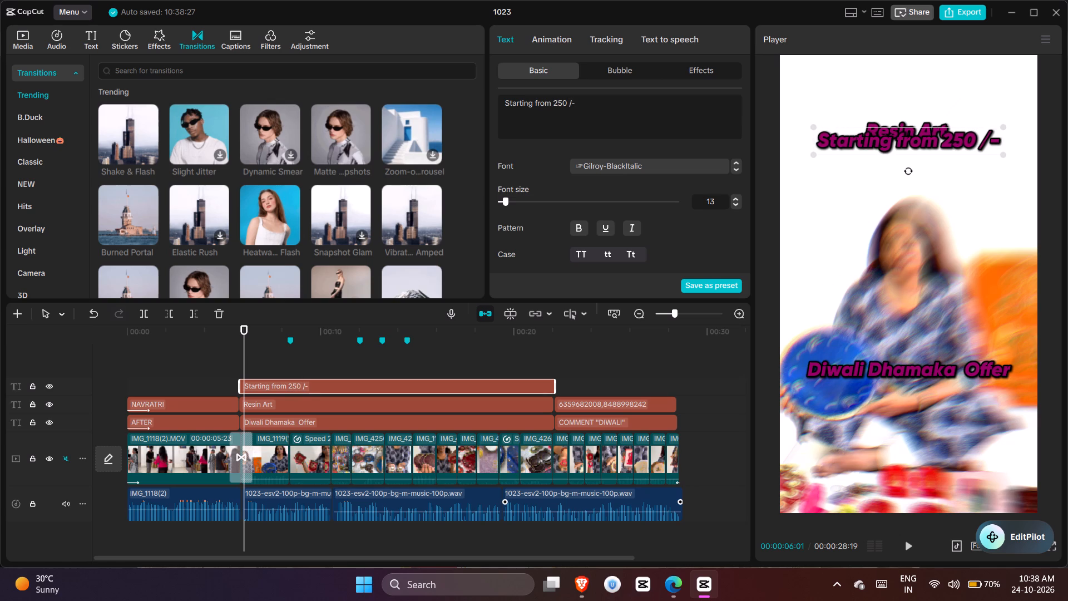
key(BackSpace)
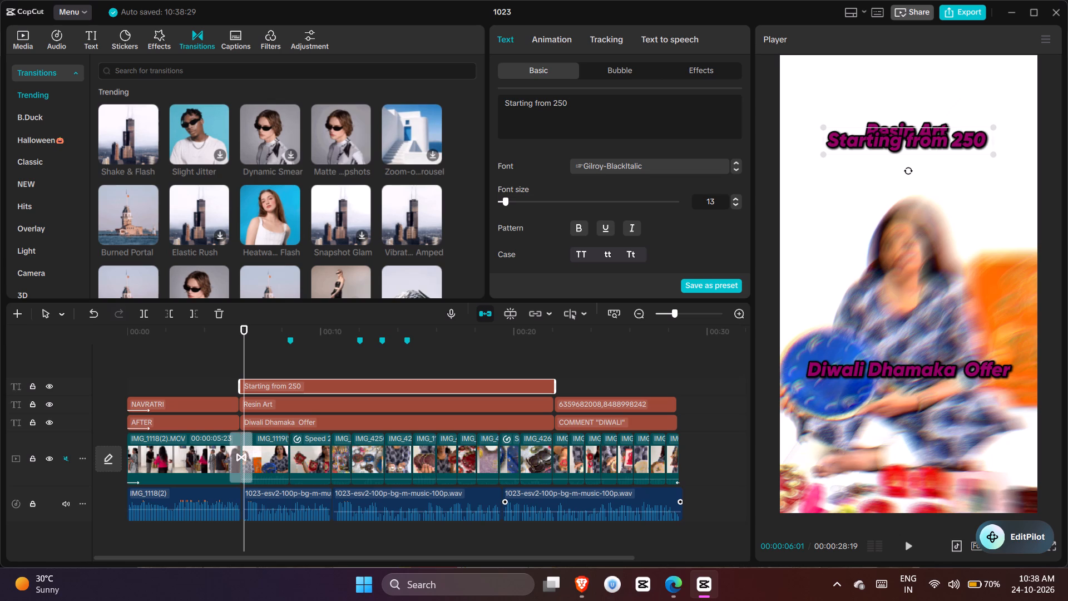
Set the "Starting from 250" text to the Alfabet Black font in white (FFFFFF).
click(631, 164)
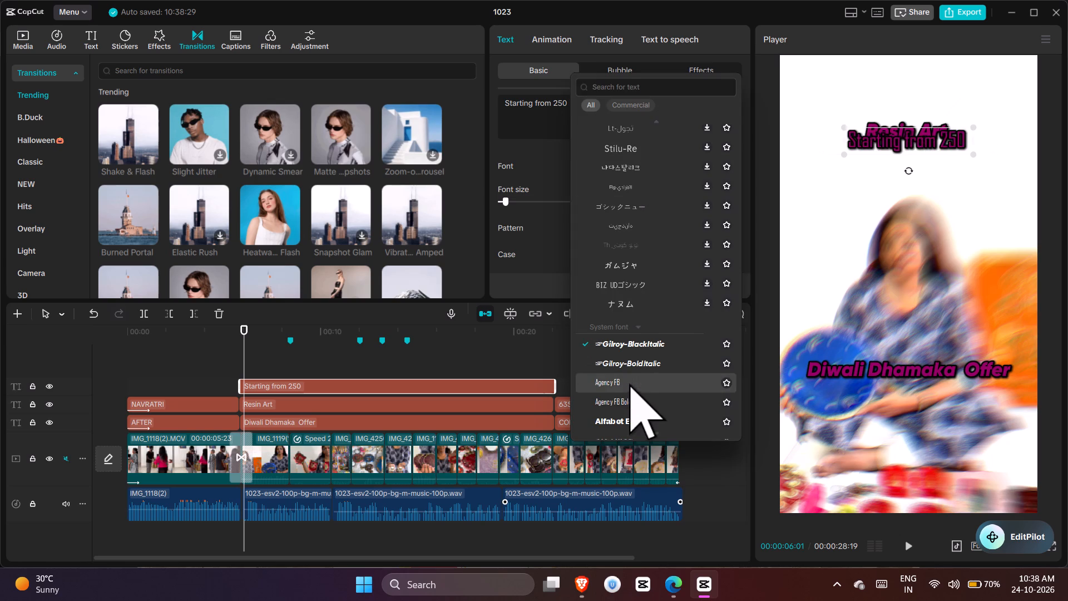
click(635, 426)
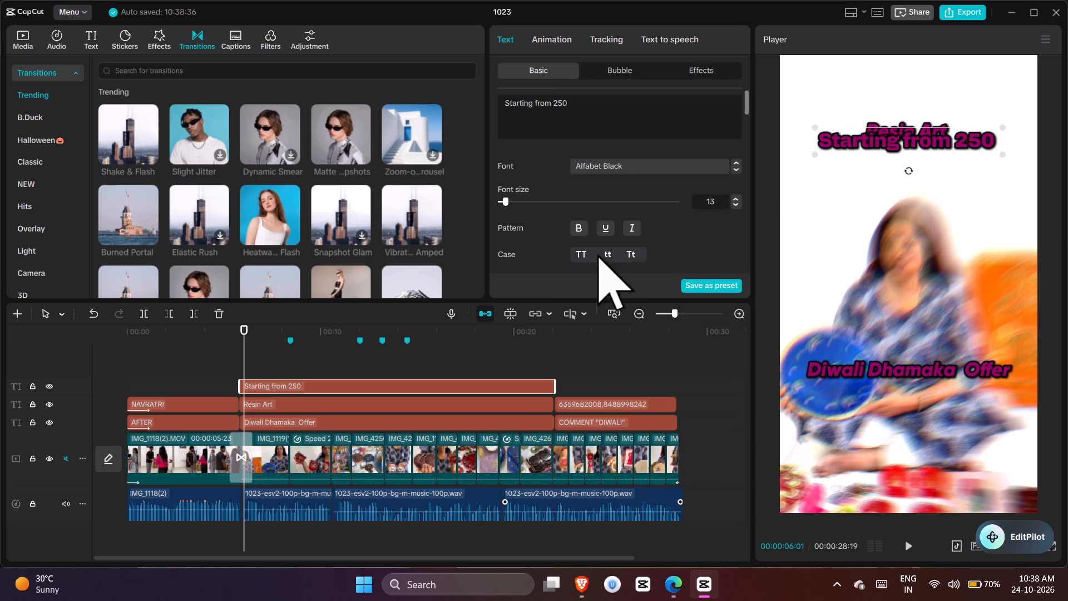
scroll(602, 249, down, 12)
click(606, 221)
drag(599, 283, 520, 228)
click(520, 223)
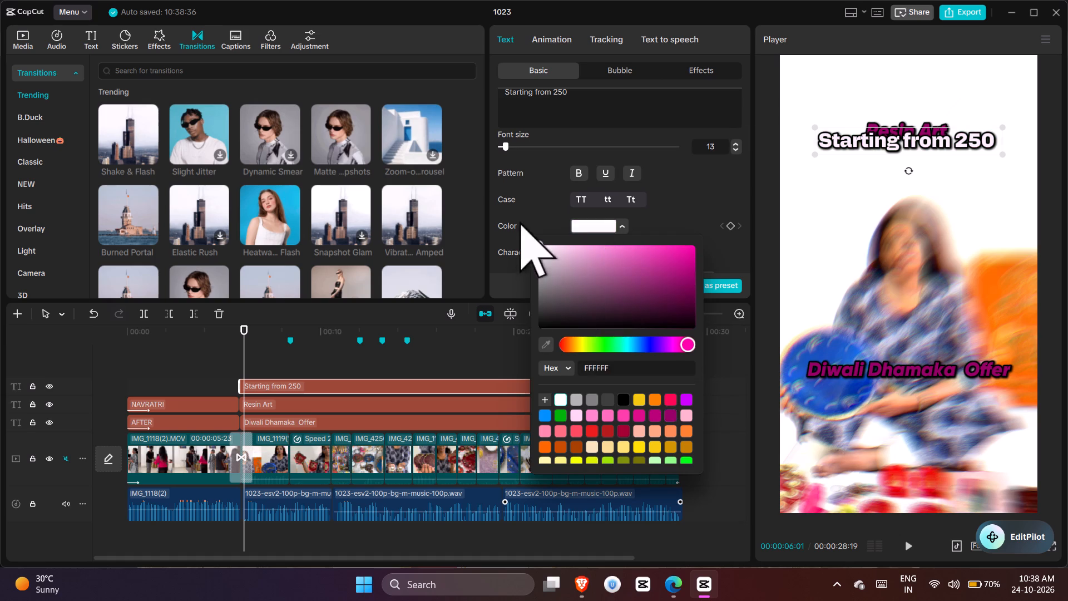
Place the "Starting from 250" caption horizontally centered just below "Resin Art" in the preview.
drag(952, 146, 955, 161)
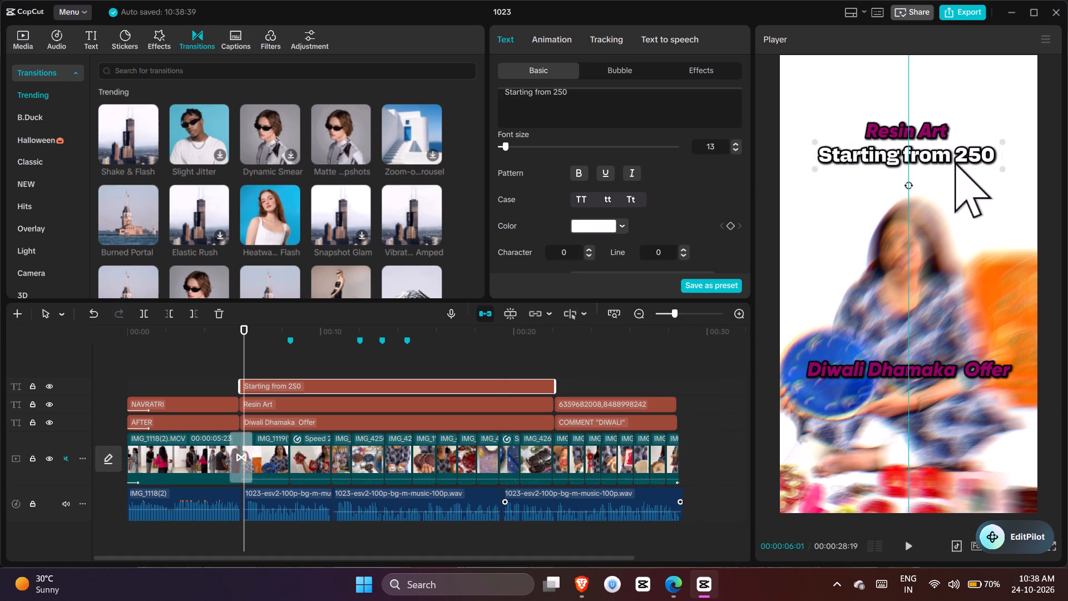
drag(955, 161, 953, 161)
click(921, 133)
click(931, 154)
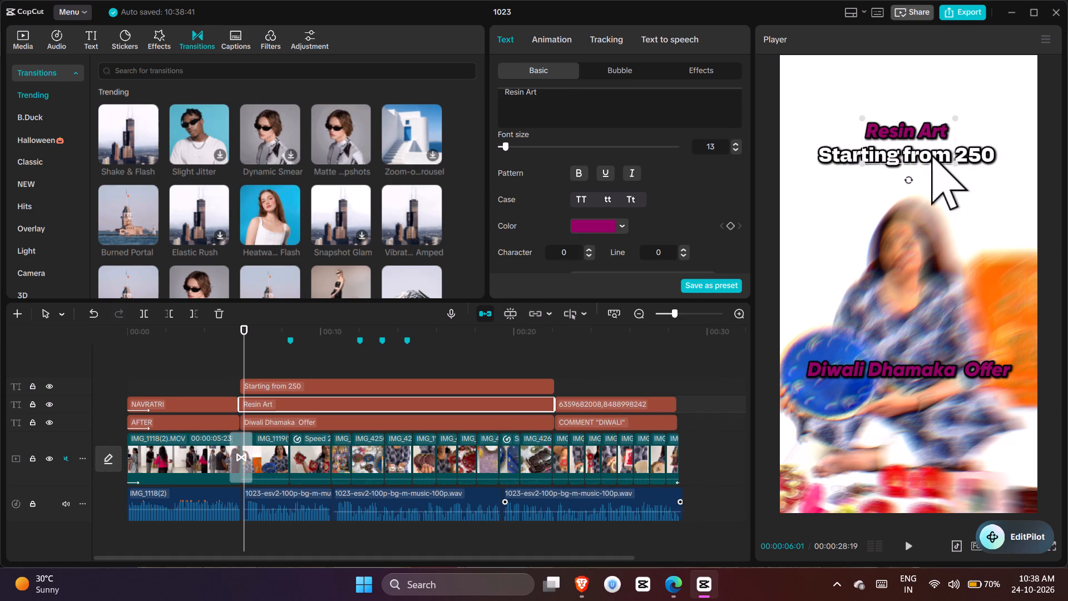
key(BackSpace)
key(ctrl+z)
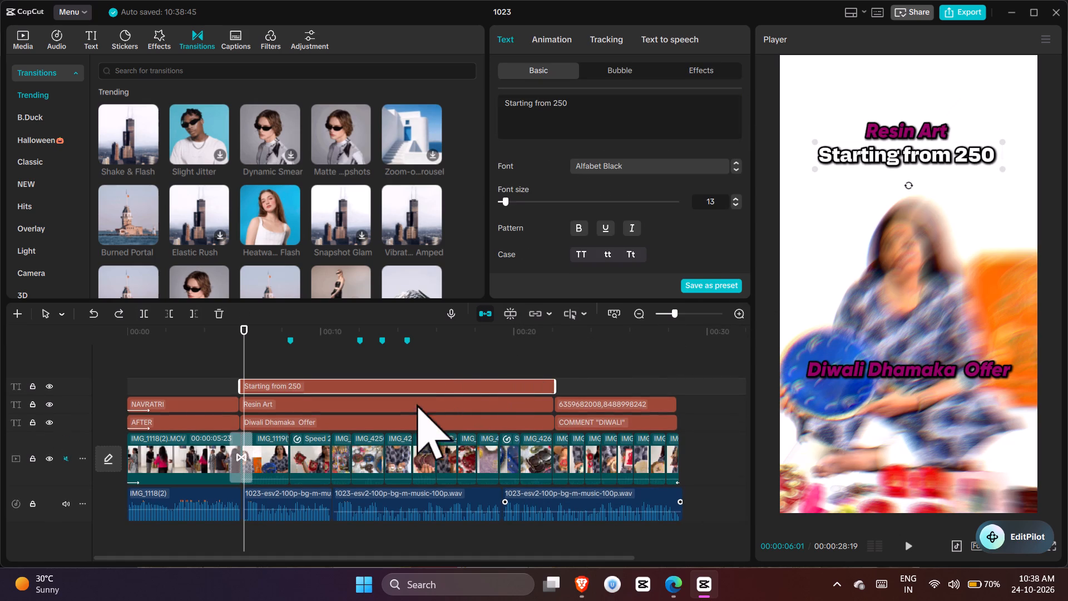
Remove the trailing blank line from the "Resin Art" text.
click(414, 406)
click(578, 119)
key(BackSpace)
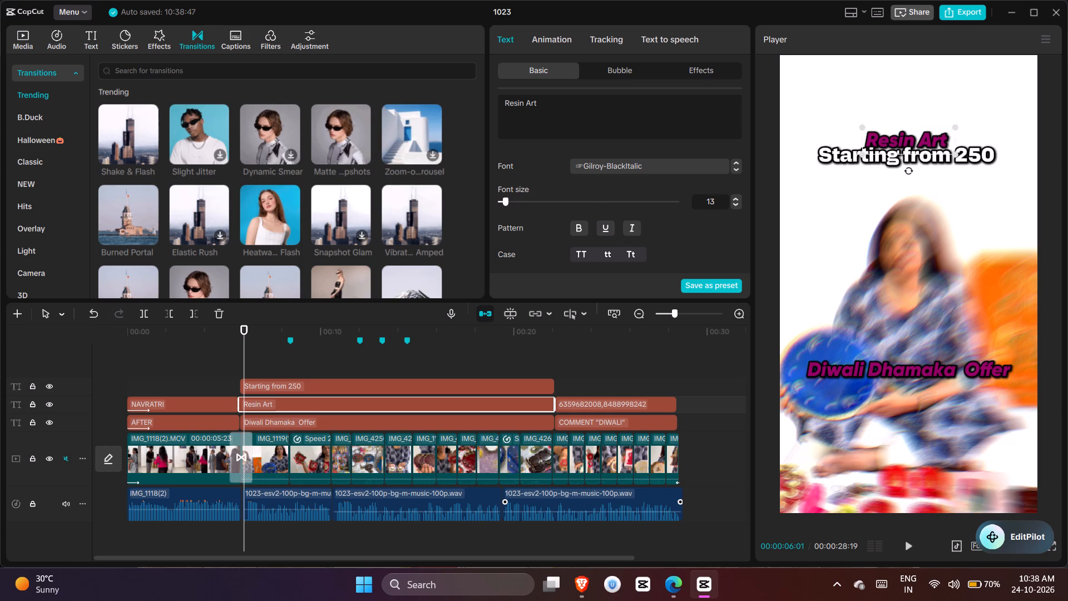
Enlarge the "Resin Art" title to about the width of "Starting from 250" and center it just above, undoing stray moves.
drag(897, 142, 897, 130)
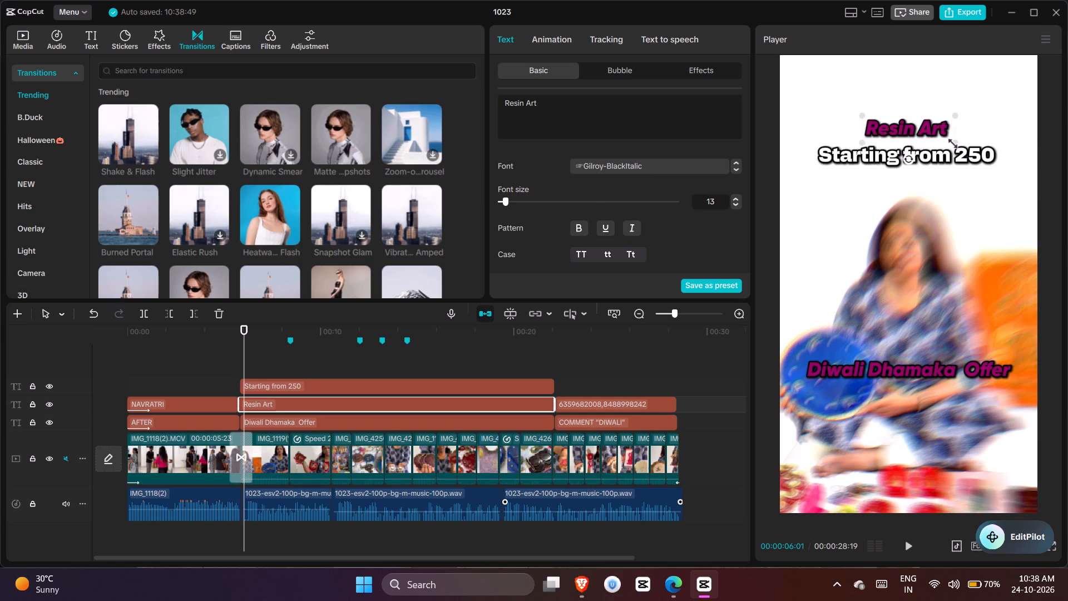
drag(951, 143, 1003, 174)
click(917, 132)
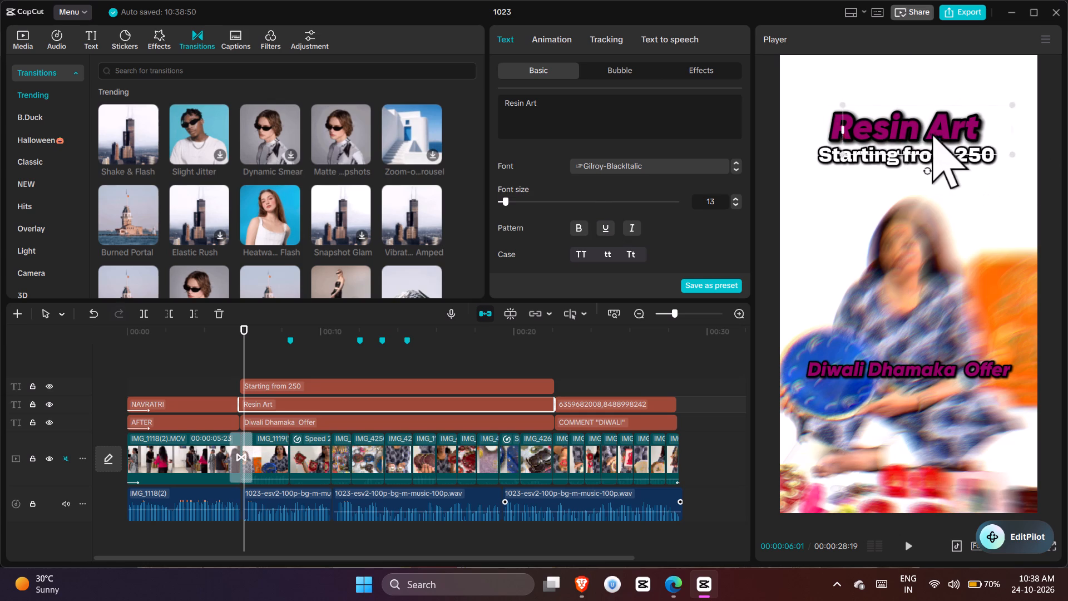
click(992, 152)
drag(994, 153, 997, 155)
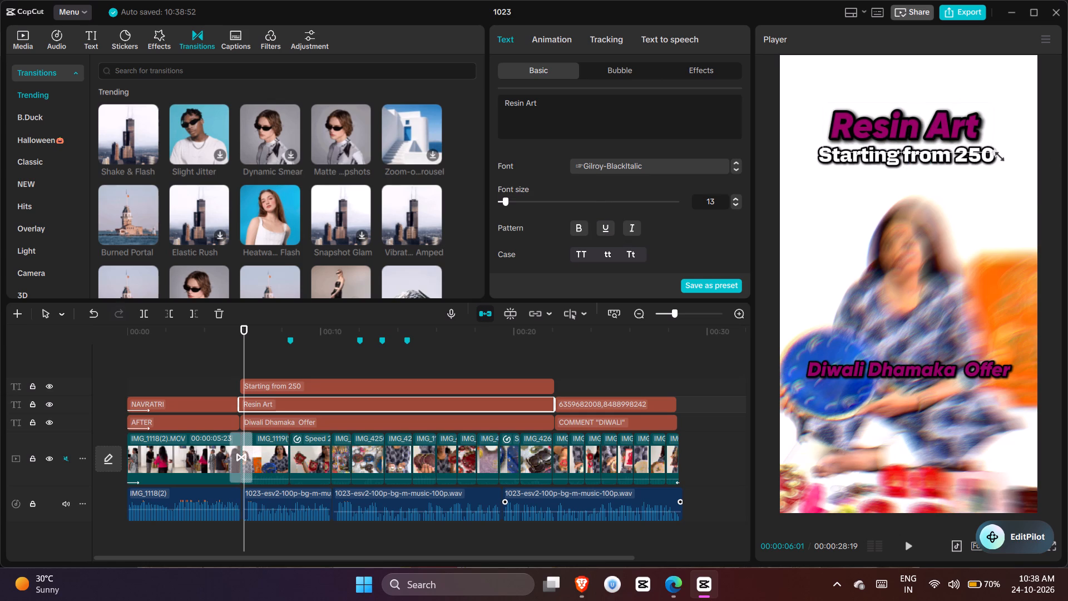
drag(997, 155, 1007, 171)
click(1007, 171)
click(891, 119)
drag(891, 119, 899, 116)
click(899, 116)
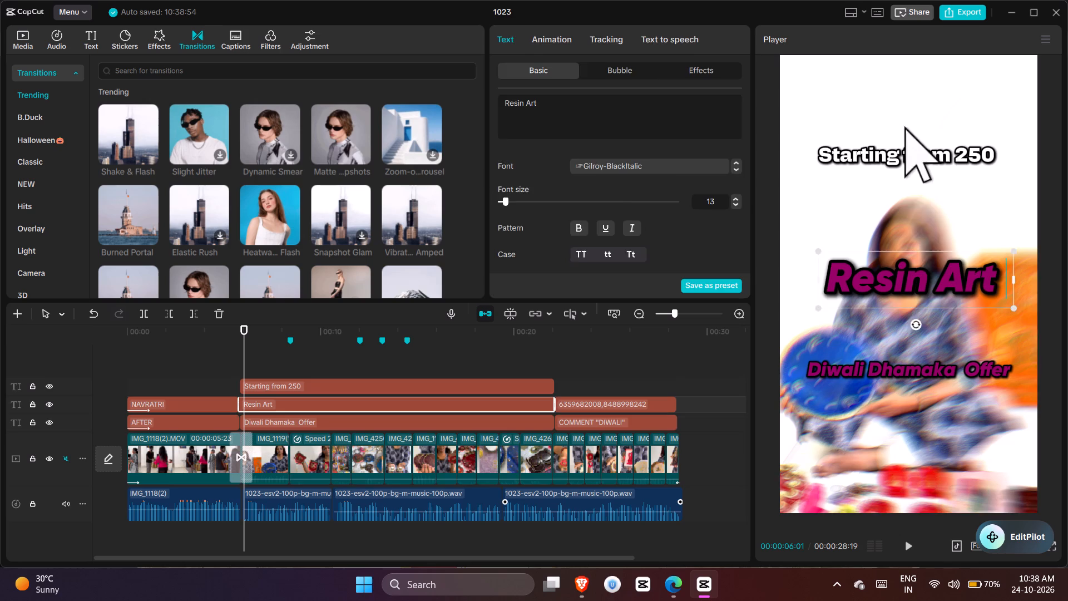
key(ctrl+z)
click(931, 130)
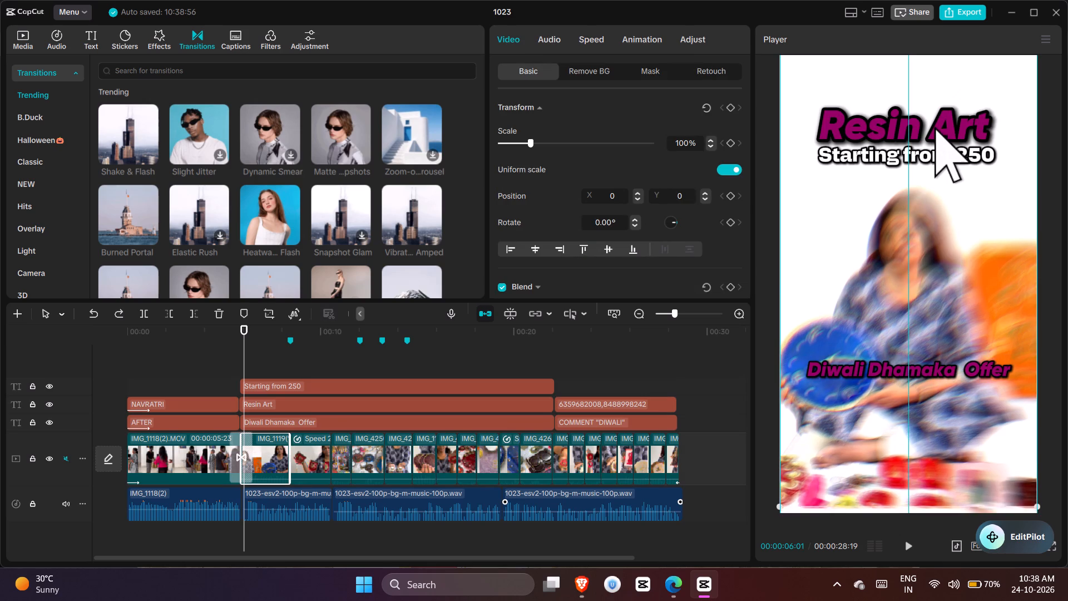
key(ctrl+z)
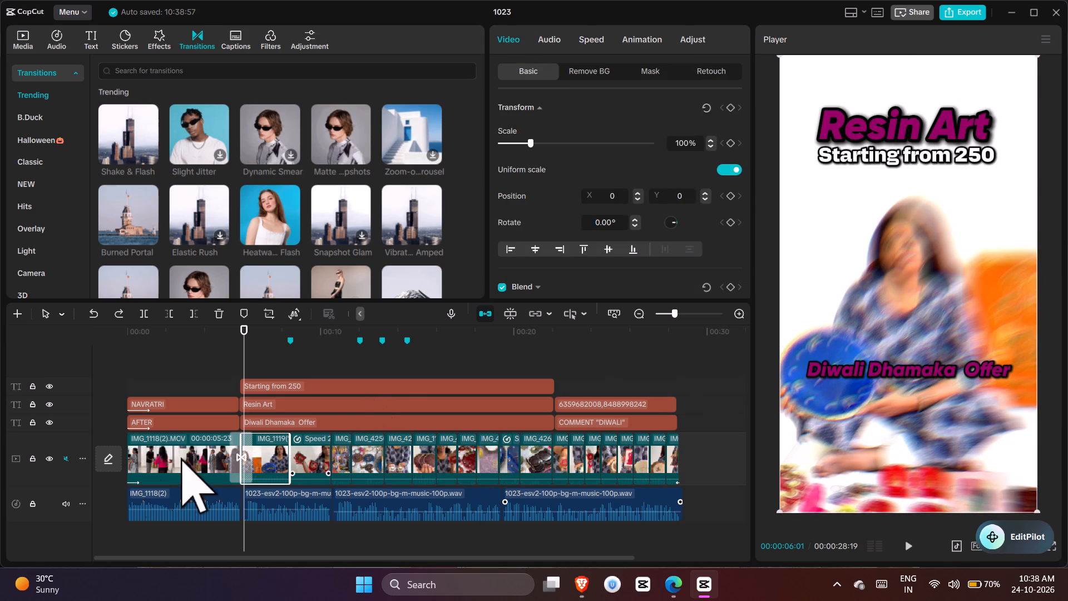
Lock the main video track.
double_click(34, 460)
Move the playhead to 00:00:09:02 and nudge the "Resin Art" title slightly upward in the preview.
double_click(917, 127)
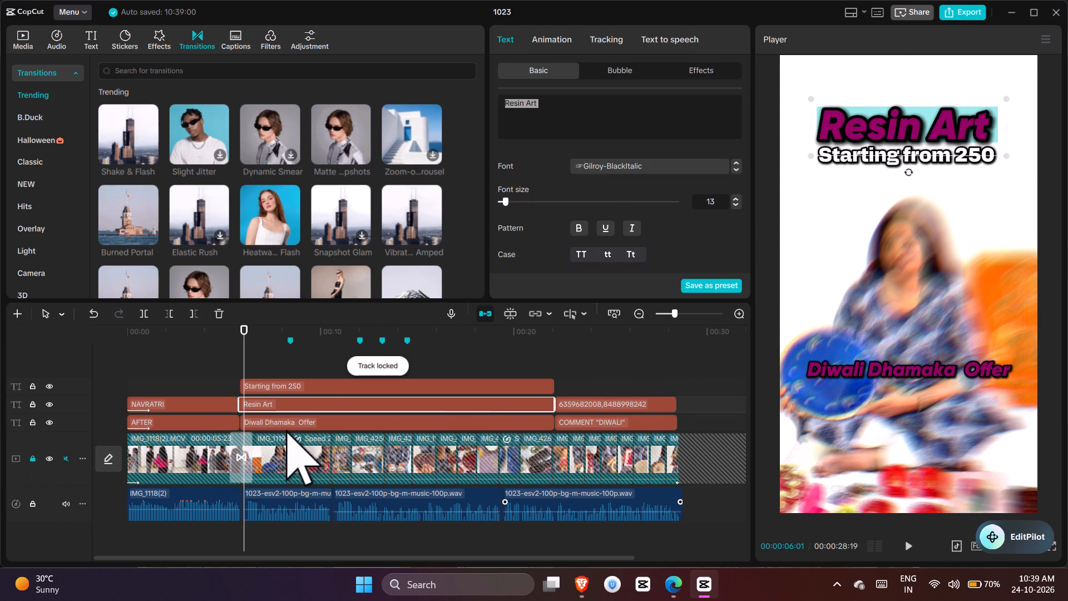
click(301, 401)
click(303, 371)
click(315, 406)
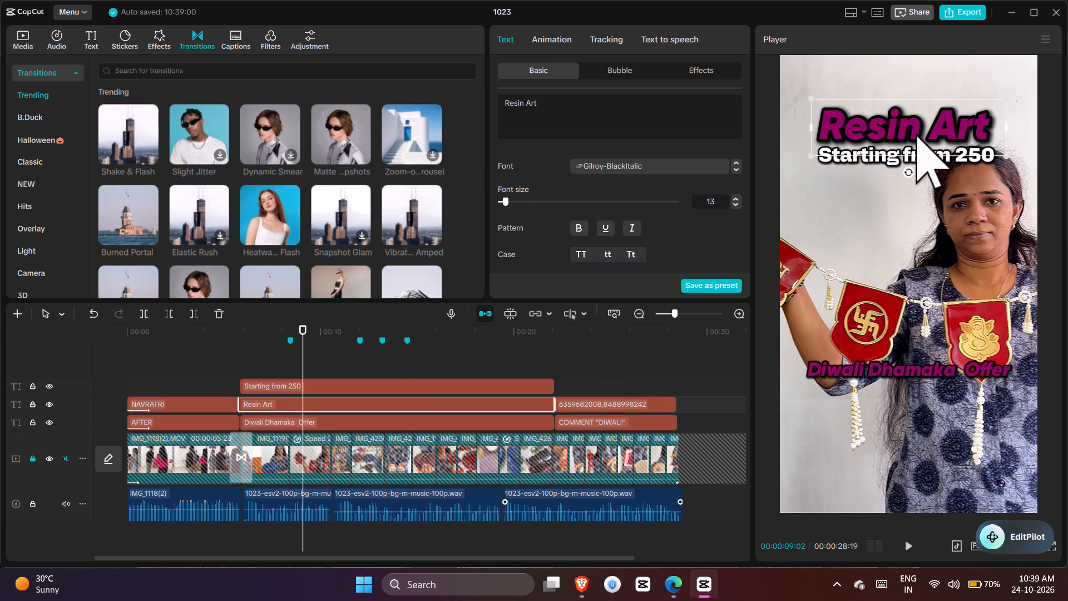
click(916, 132)
click(917, 130)
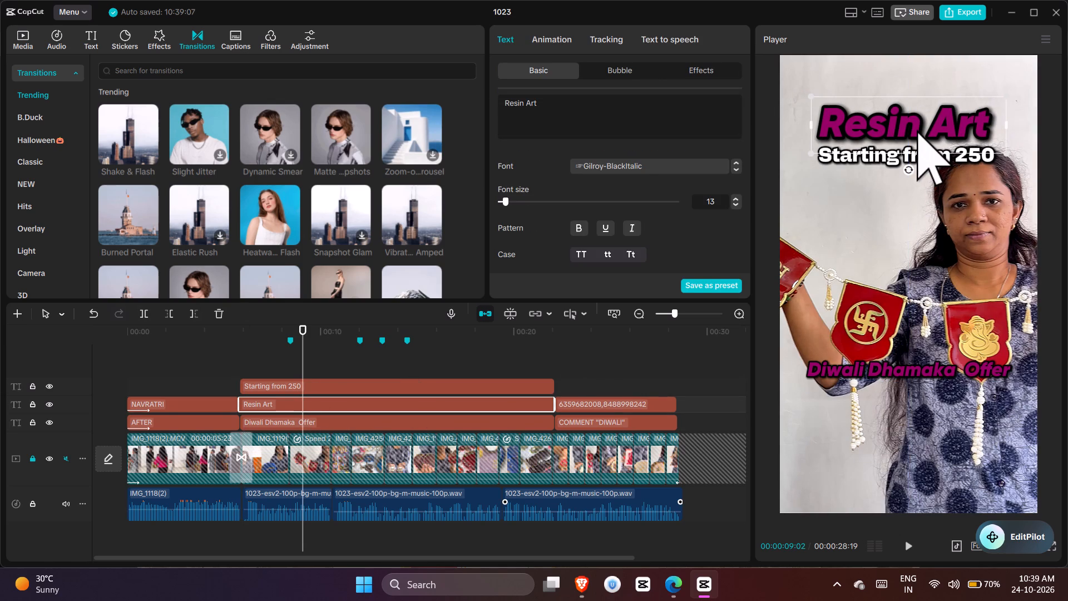
Try red EC1D1D, magenta DC0C89 and yellow DAF100 on the "Resin Art" title, and set its color to pink FF3EAA.
scroll(606, 190, down, 15)
click(590, 135)
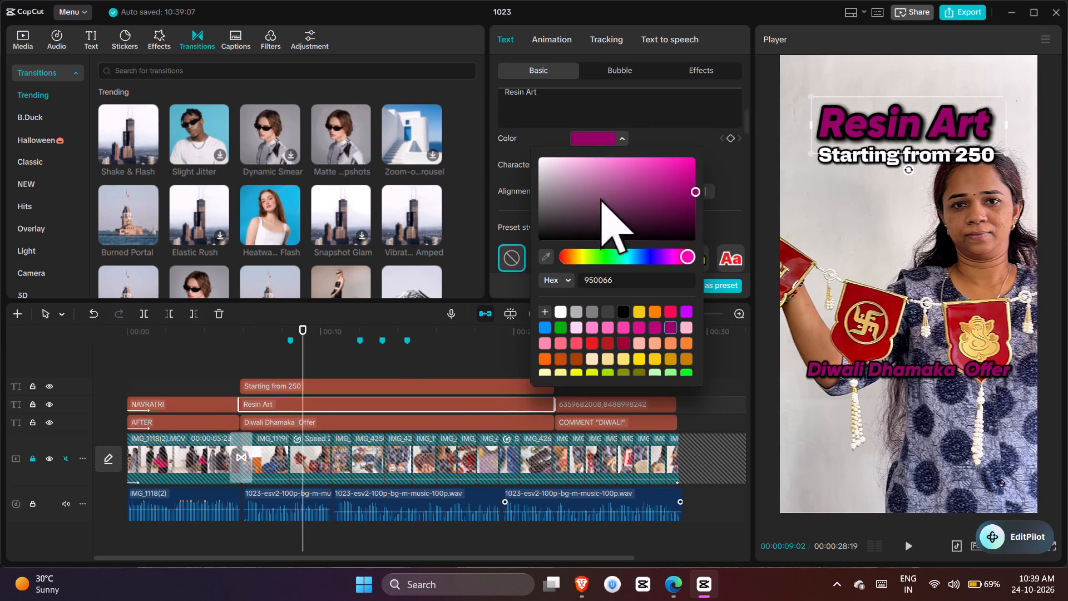
double_click(594, 325)
double_click(594, 341)
double_click(605, 349)
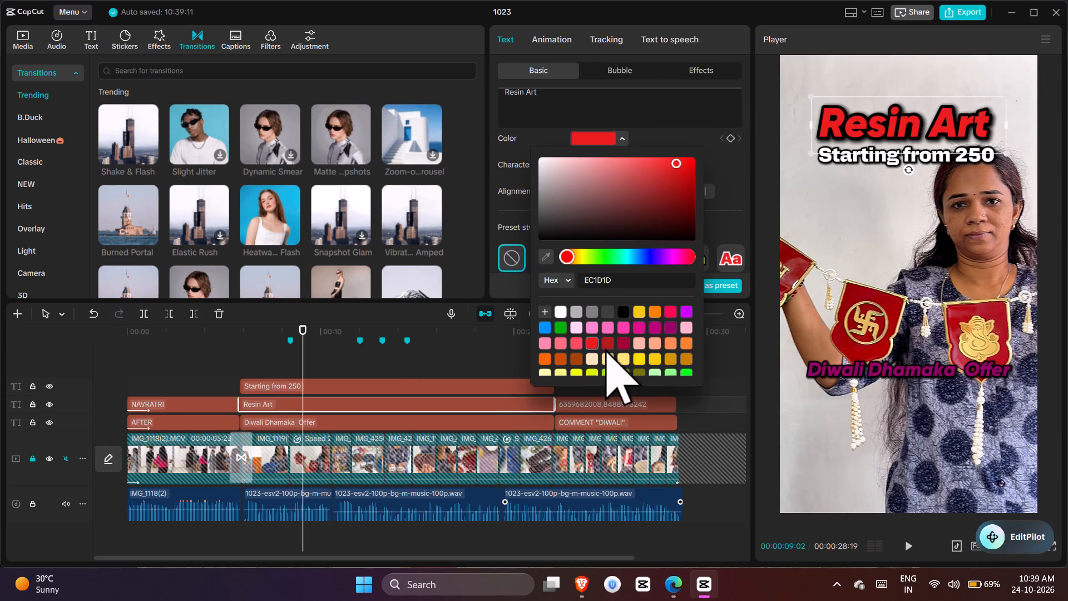
double_click(612, 324)
click(626, 327)
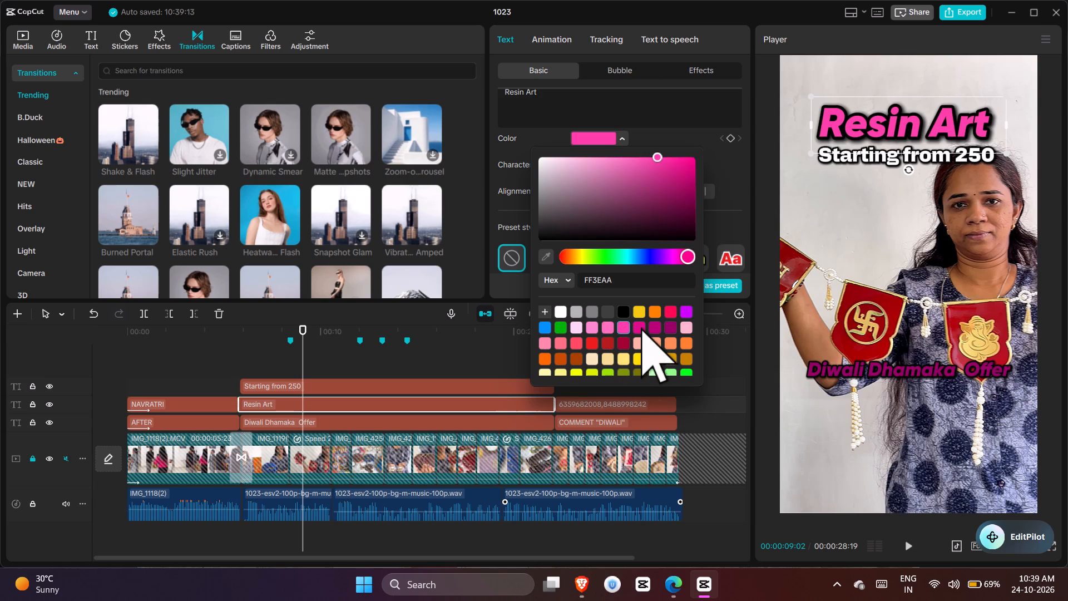
double_click(648, 329)
click(657, 326)
click(635, 326)
scroll(635, 331, down, 5)
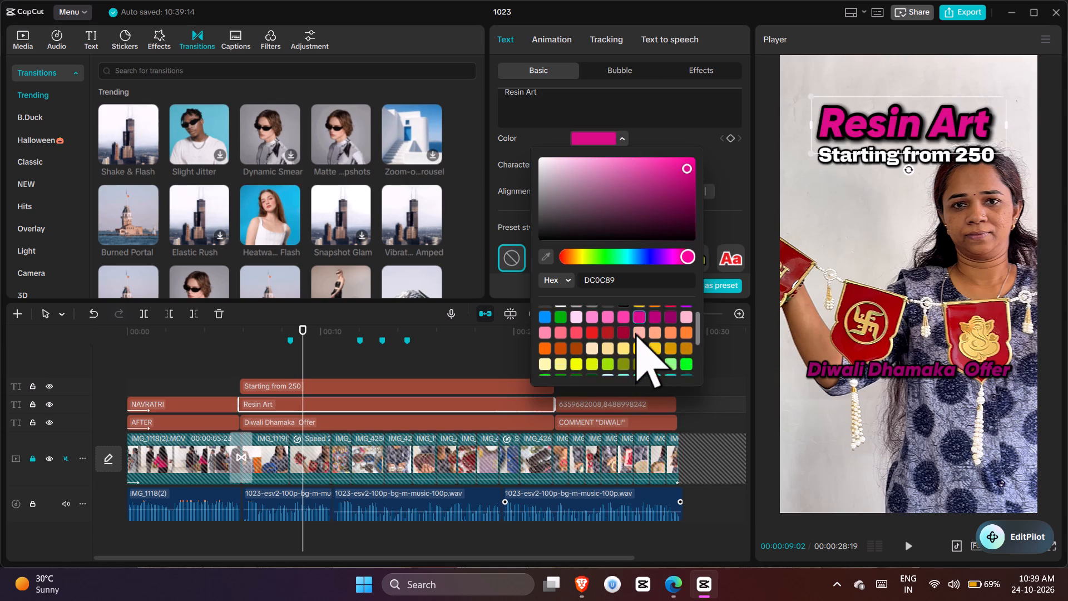
scroll(635, 333, down, 2)
click(590, 322)
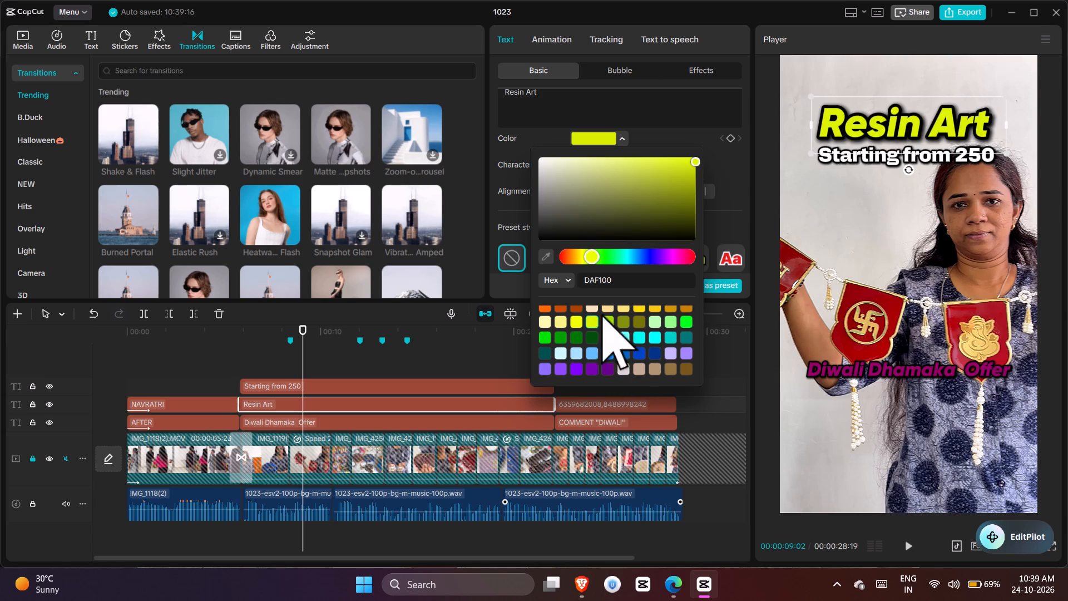
scroll(628, 368, up, 6)
click(639, 325)
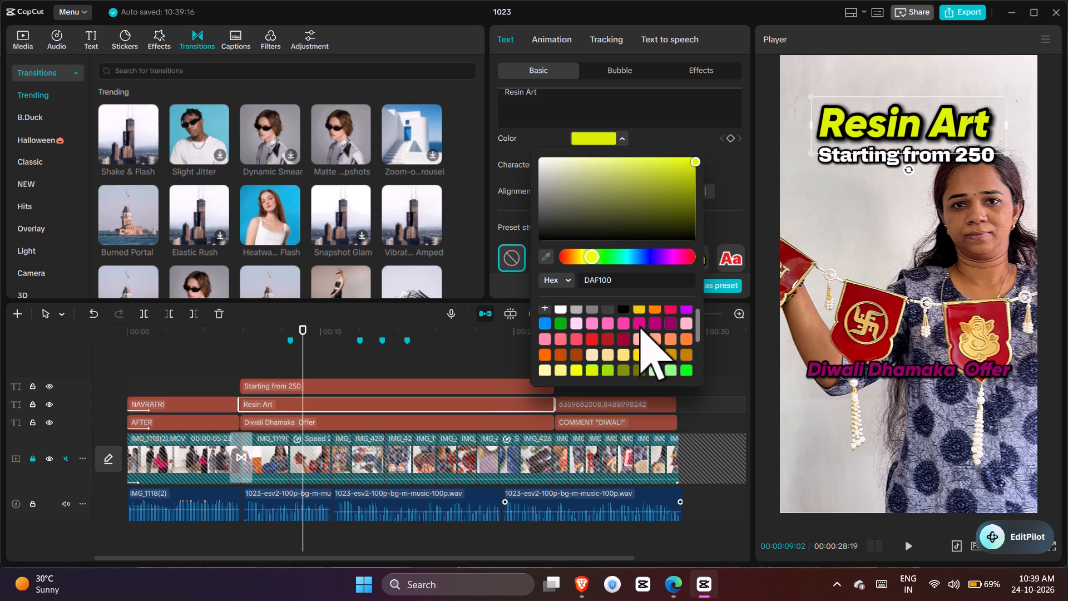
double_click(619, 325)
click(709, 142)
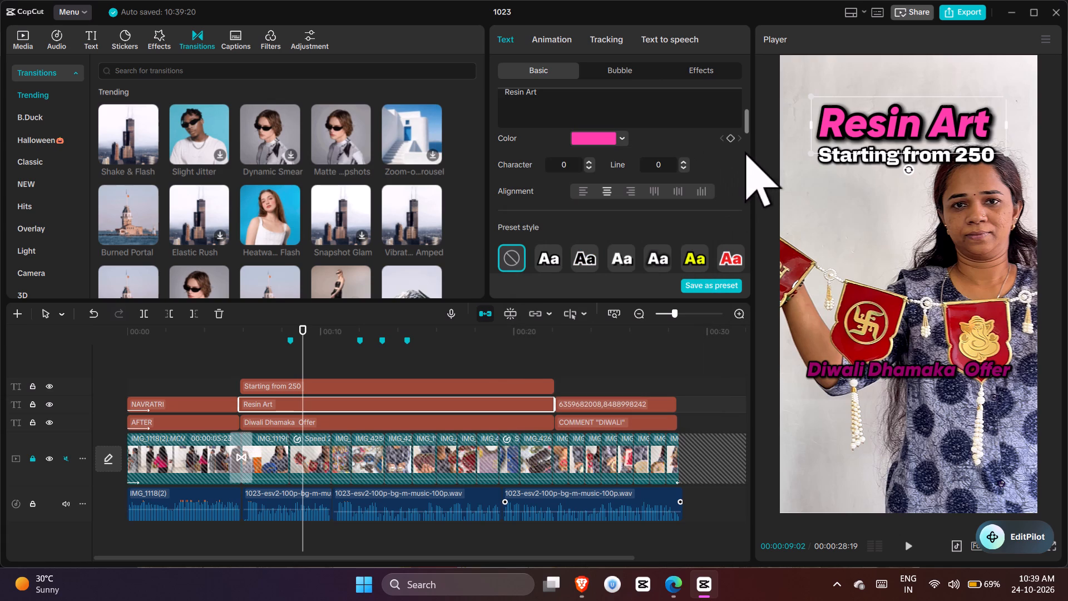
Turn off the stroke on the "Resin Art" title.
drag(746, 129, 744, 199)
click(744, 199)
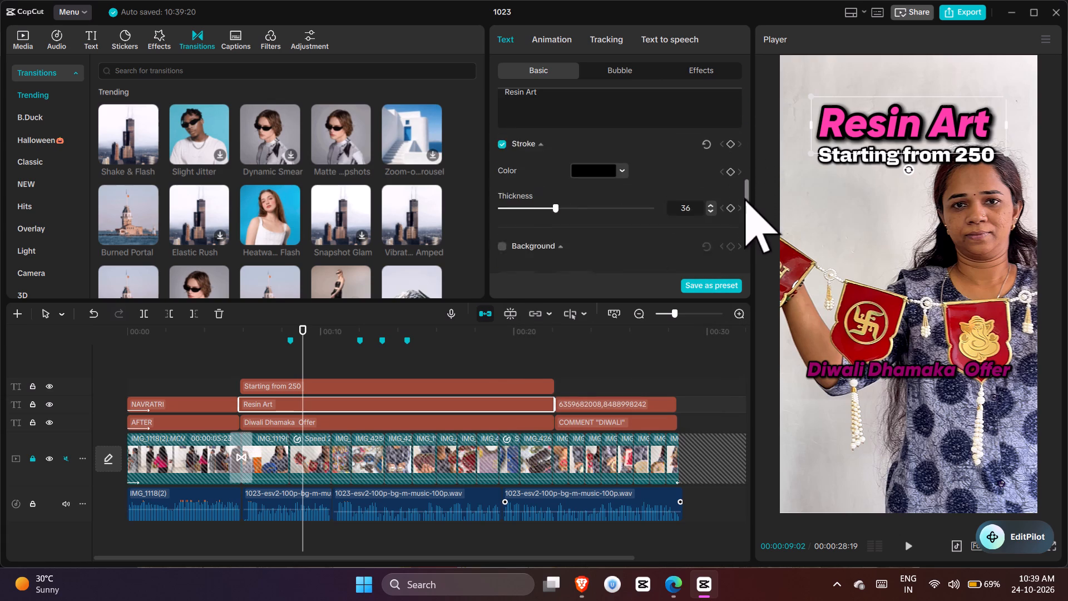
click(502, 151)
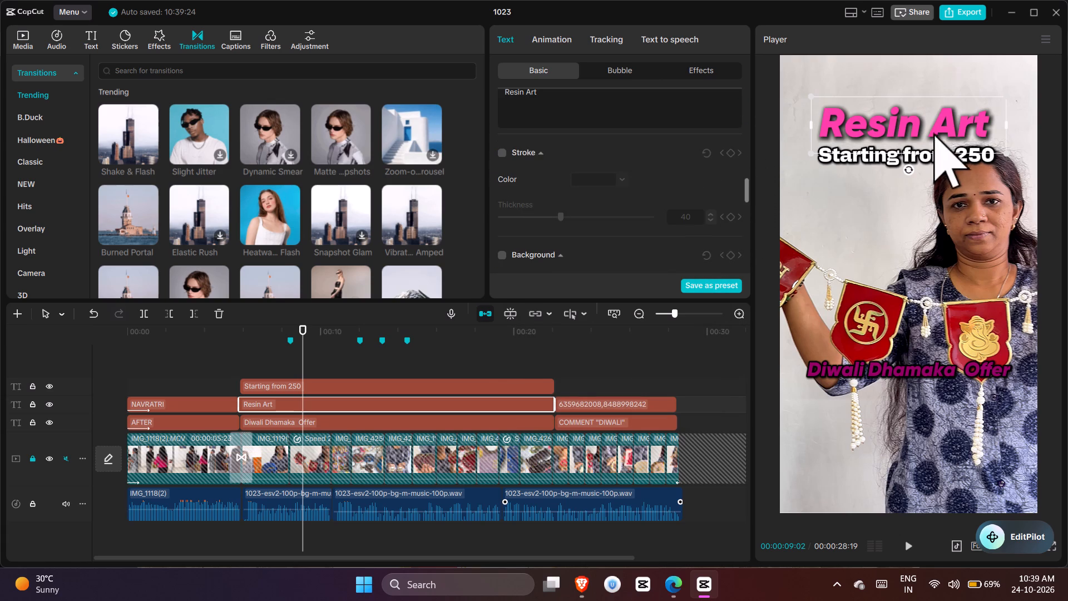
Close the 1023 project editor and the CapCut home window.
click(938, 124)
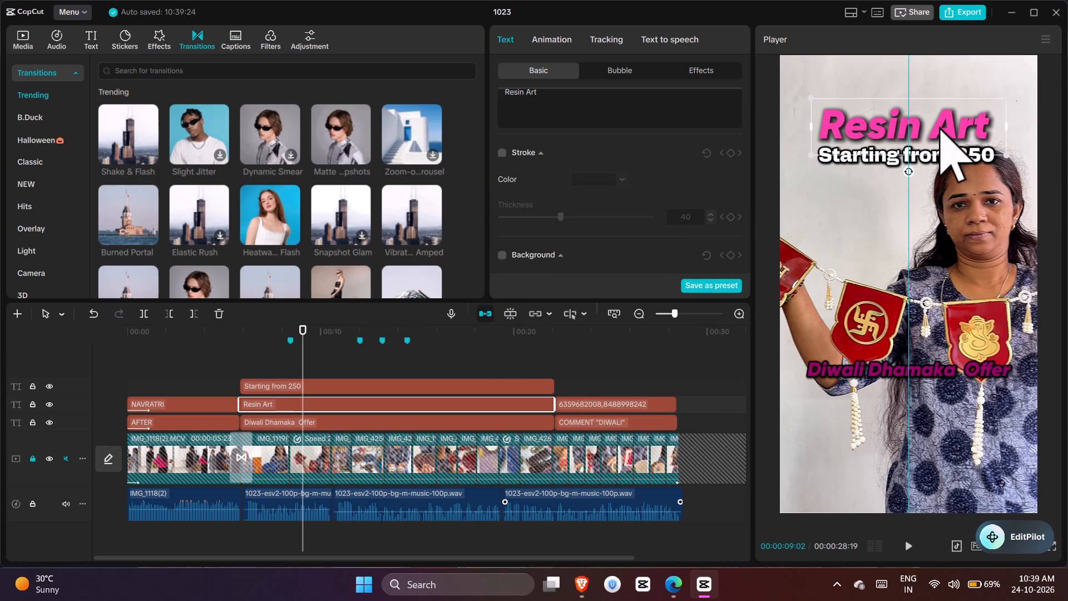
key(alt+F4)
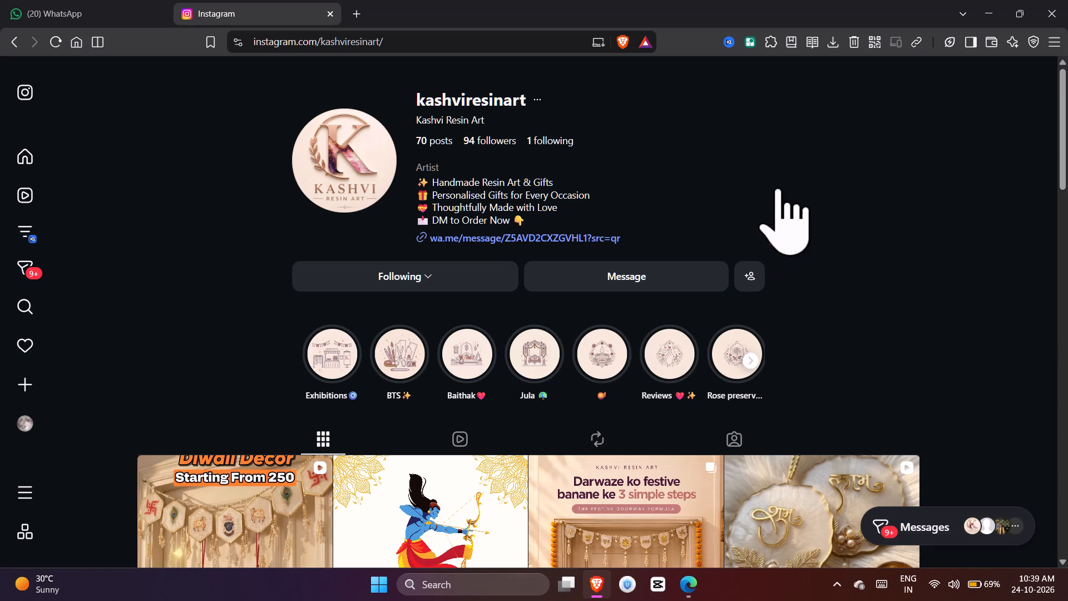
key(alt+F4)
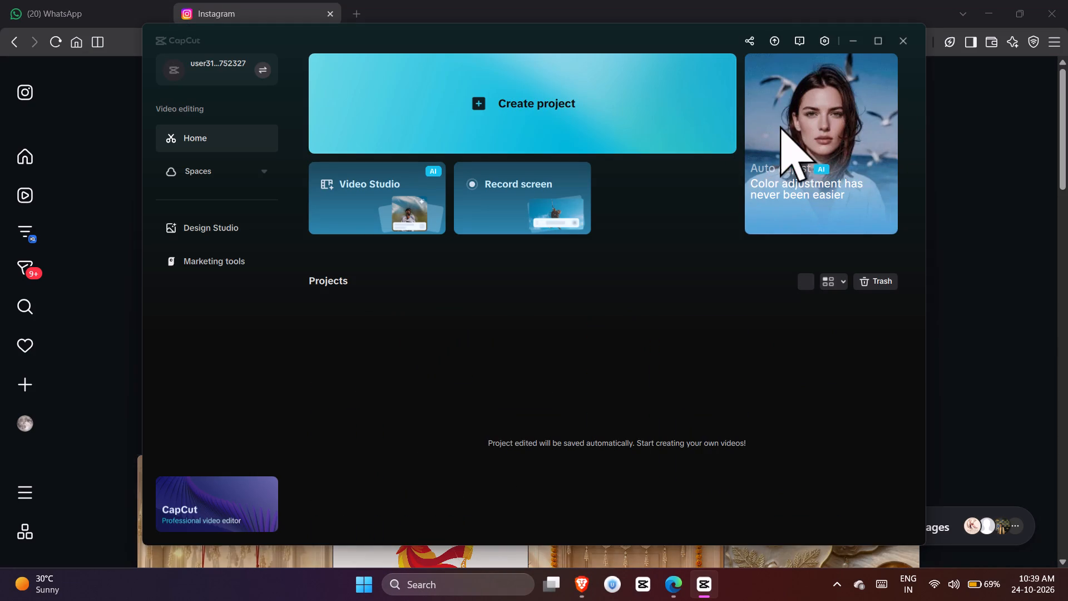
click(899, 42)
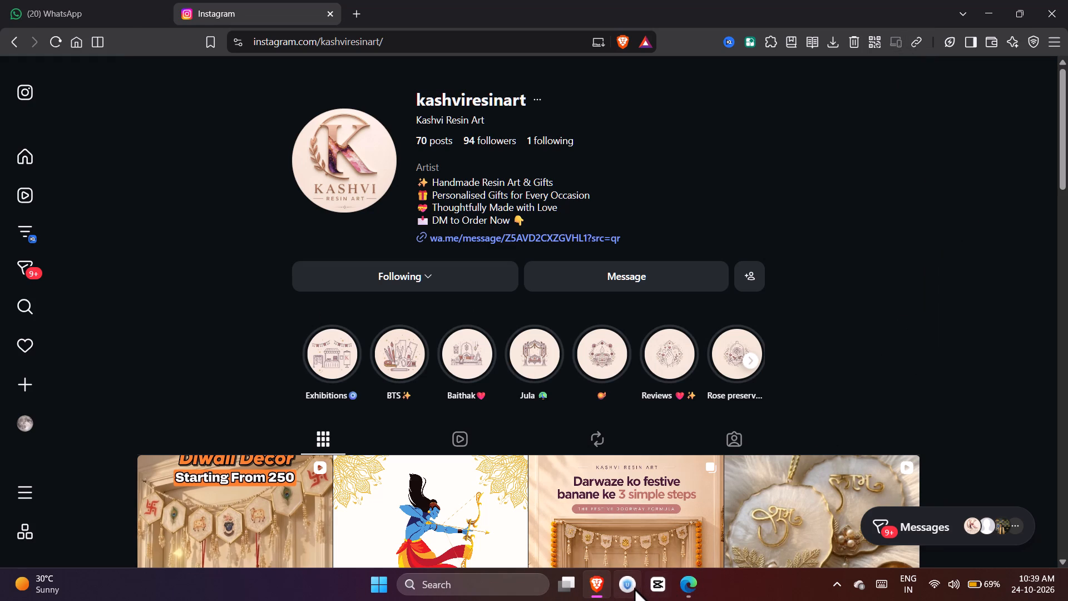
Switch to UrbanVPN, continue with the free version and dismiss the premium upgrade offer.
click(642, 589)
click(628, 588)
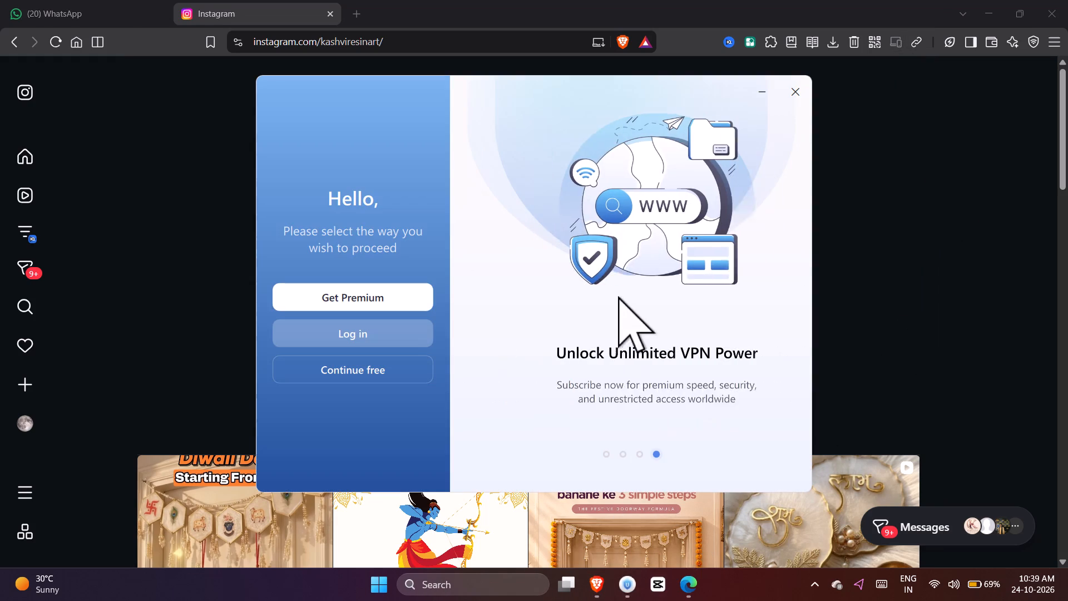
click(362, 357)
click(366, 366)
scroll(692, 300, down, 1)
scroll(681, 314, up, 2)
scroll(670, 318, down, 6)
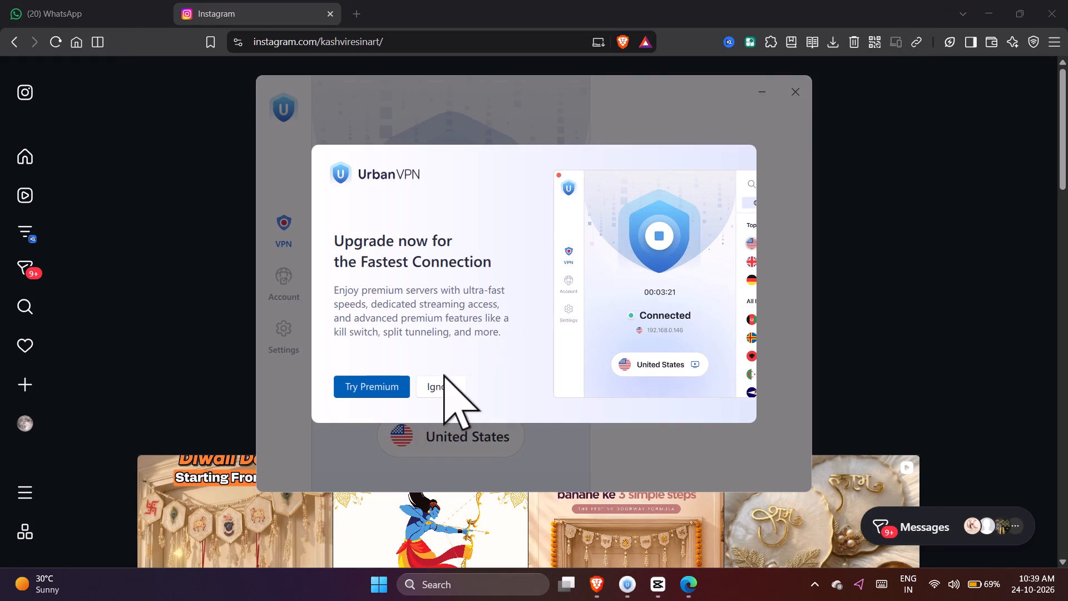
double_click(452, 380)
Select Ukraine as the VPN server location.
drag(808, 275, 812, 463)
scroll(728, 419, down, 8)
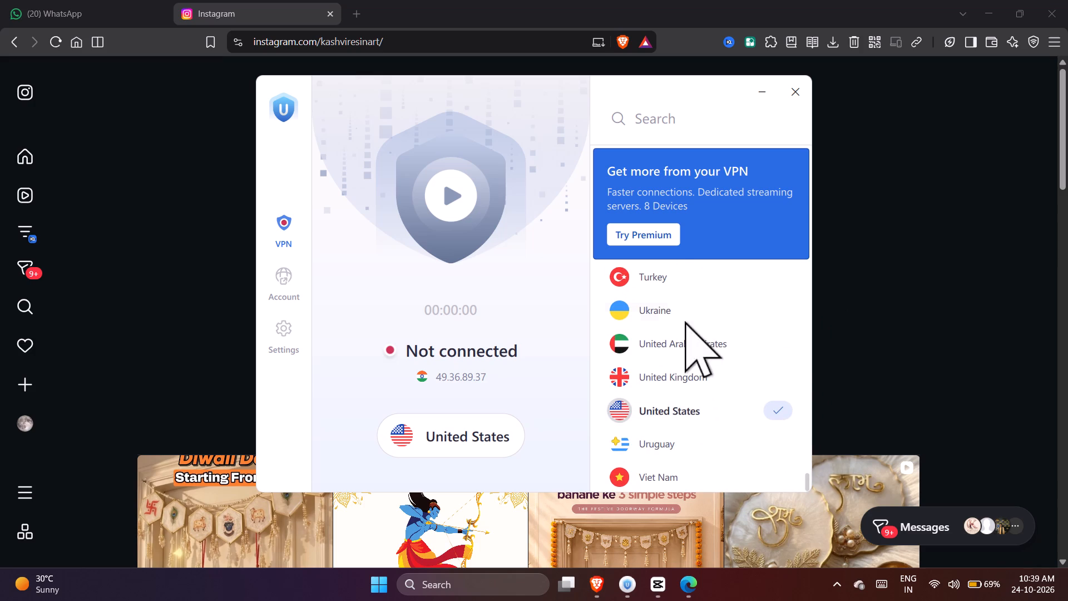
click(683, 308)
Switch back to Instagram in Brave and open the direct messages inbox.
click(1007, 240)
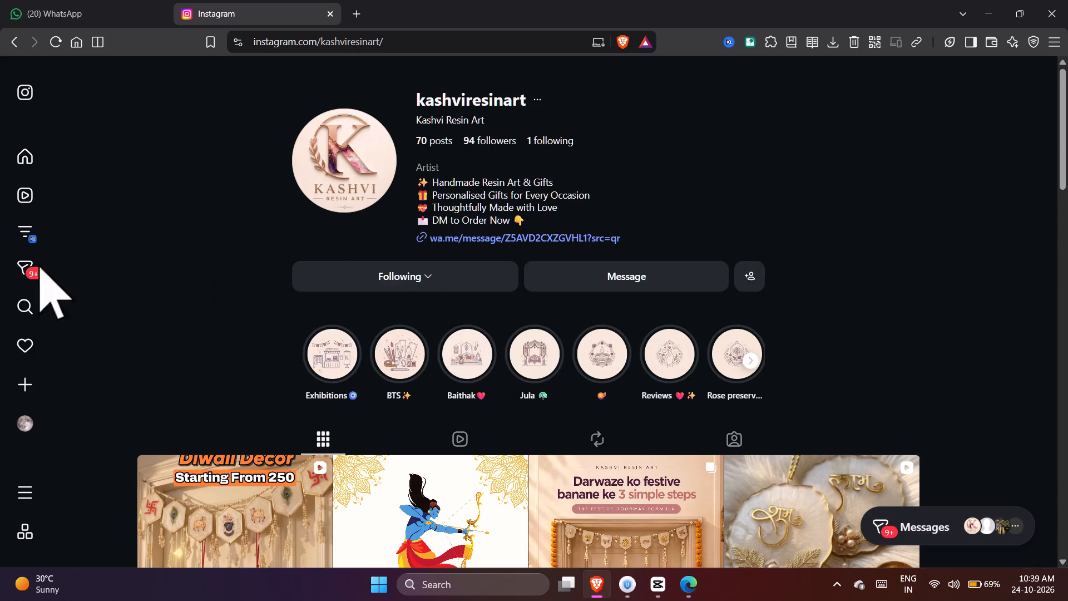
double_click(23, 269)
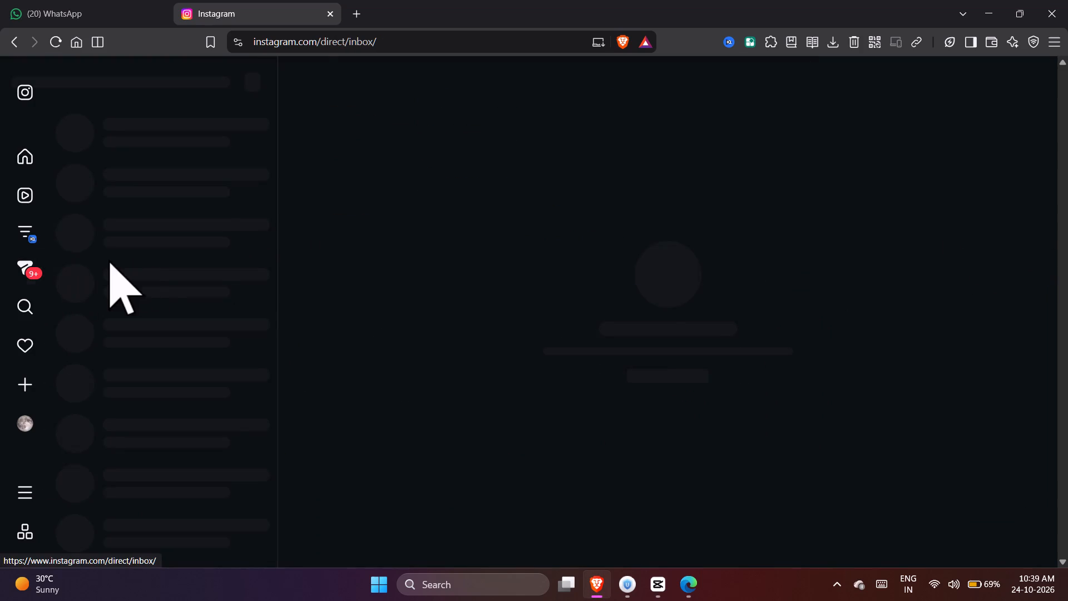
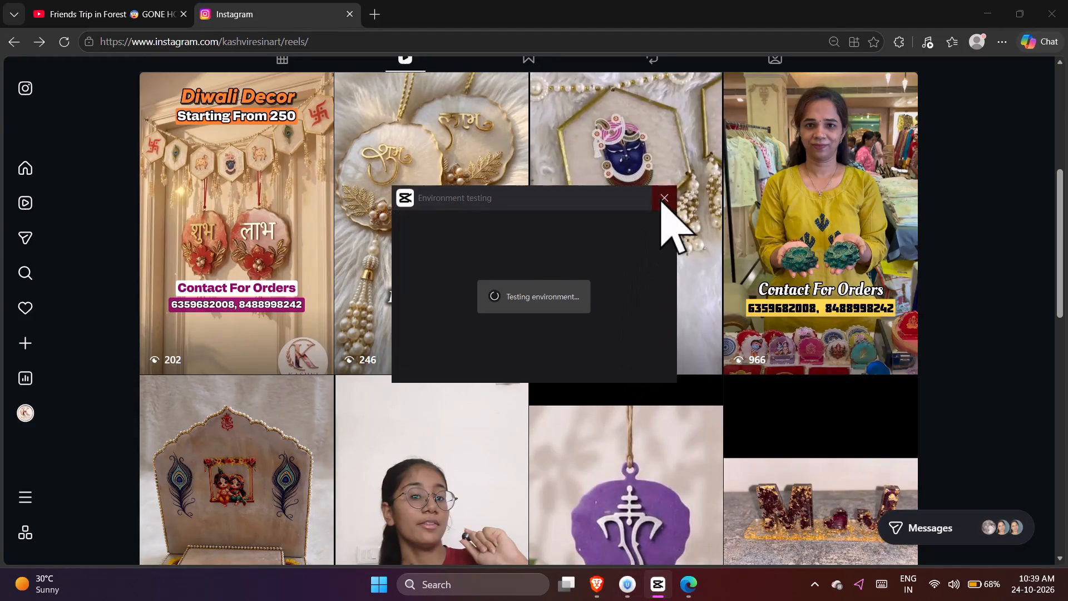
Browse the kashviresinart reels in Edge and watch the reel of the girl in the "Mini Boss" T-shirt.
drag(1061, 266, 1067, 318)
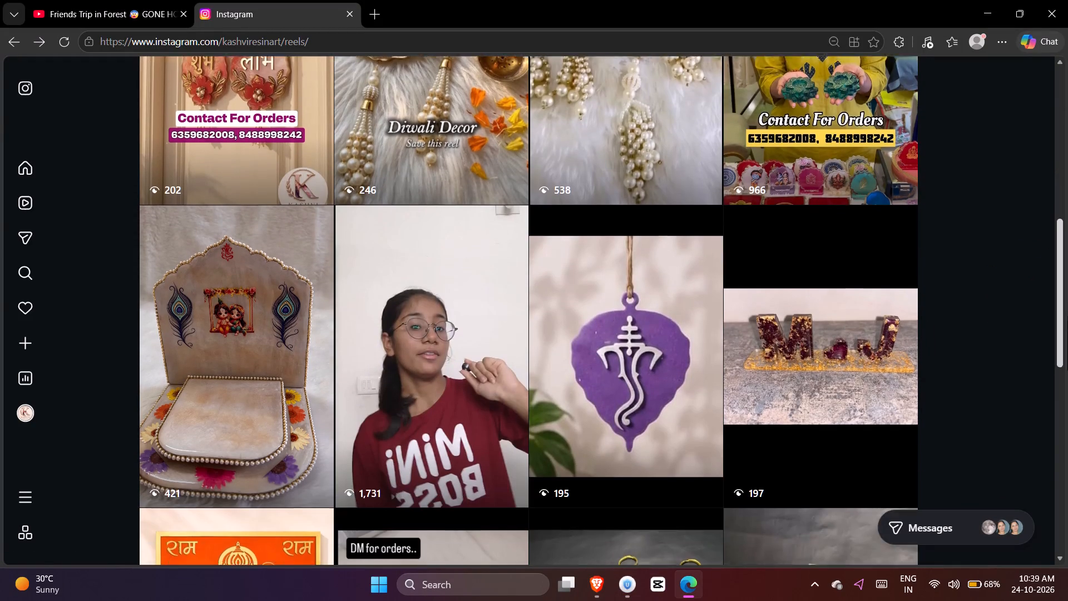
drag(1067, 318, 1066, 311)
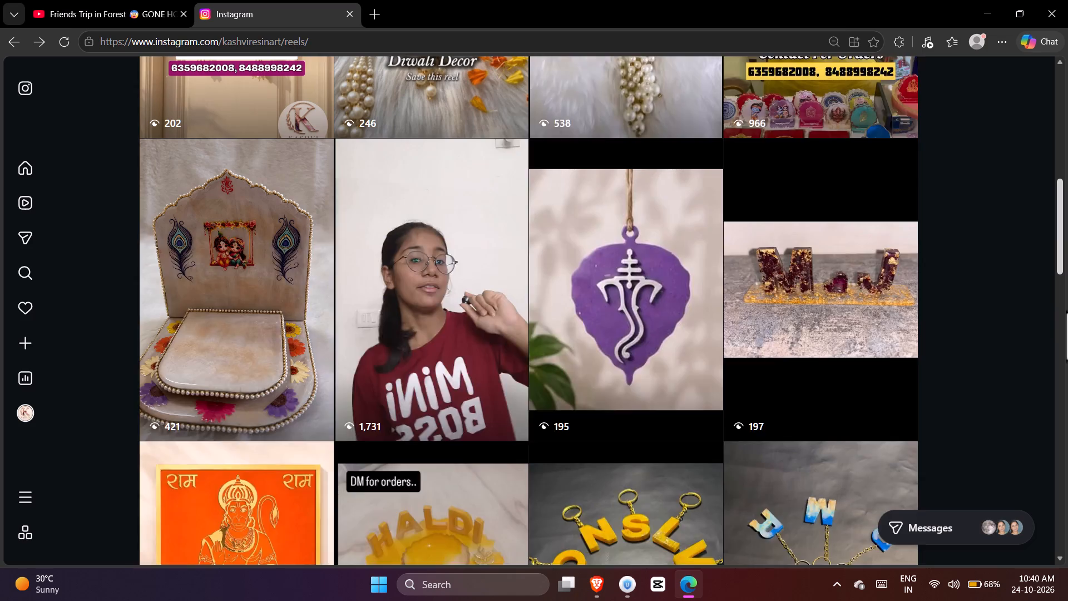
drag(1066, 311, 1066, 301)
click(489, 441)
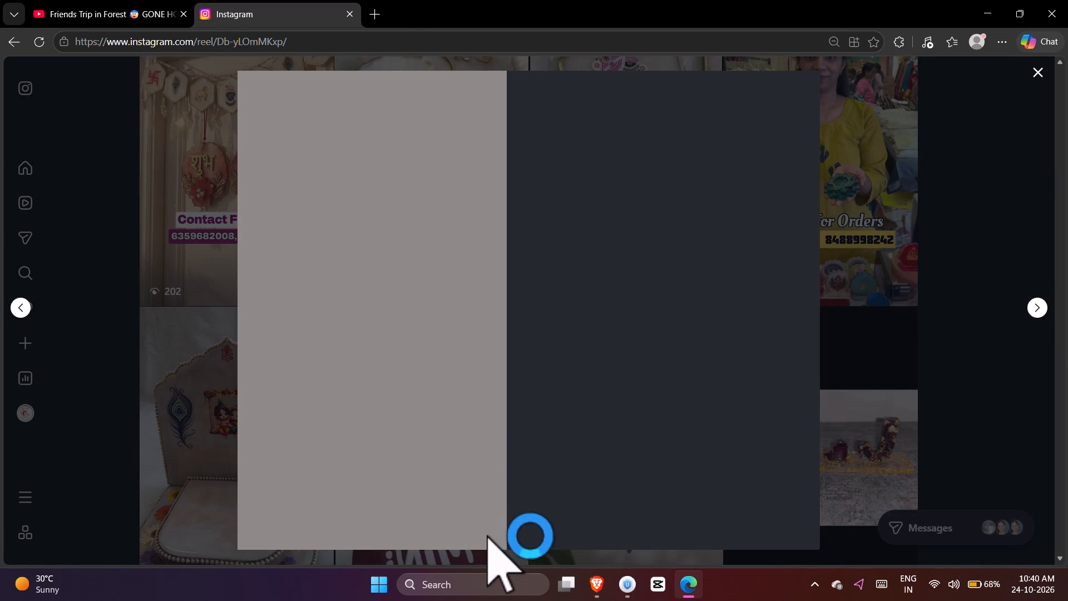
double_click(488, 536)
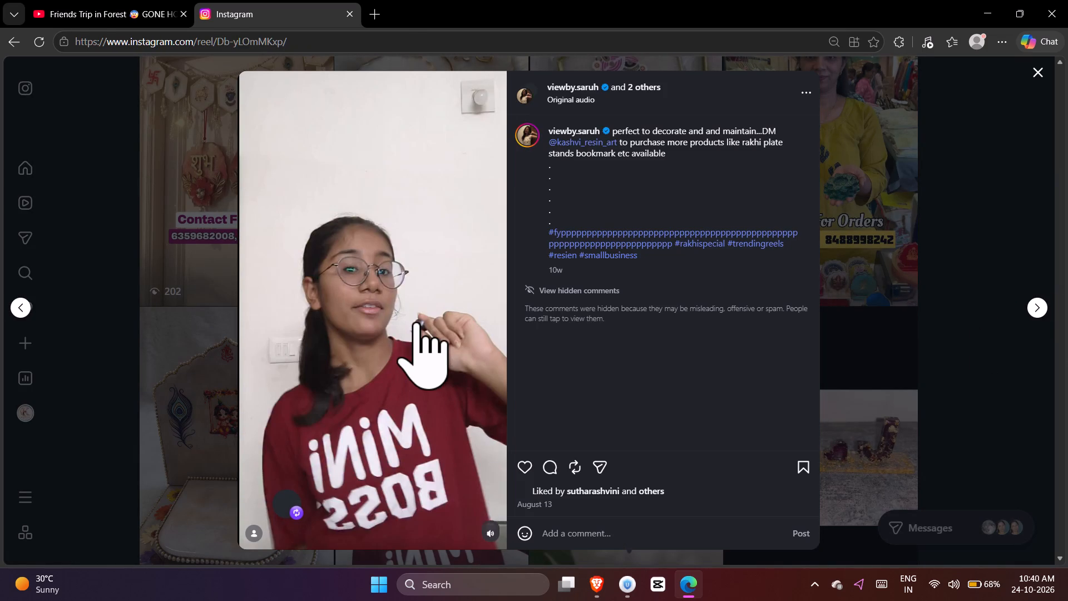
click(416, 322)
click(416, 322)
click(416, 318)
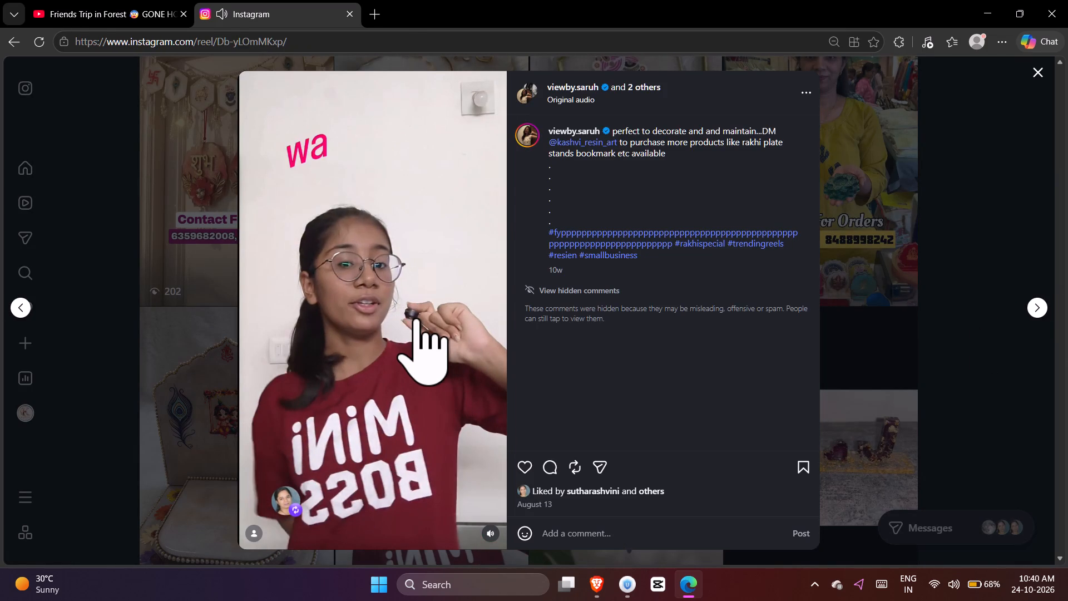
click(416, 318)
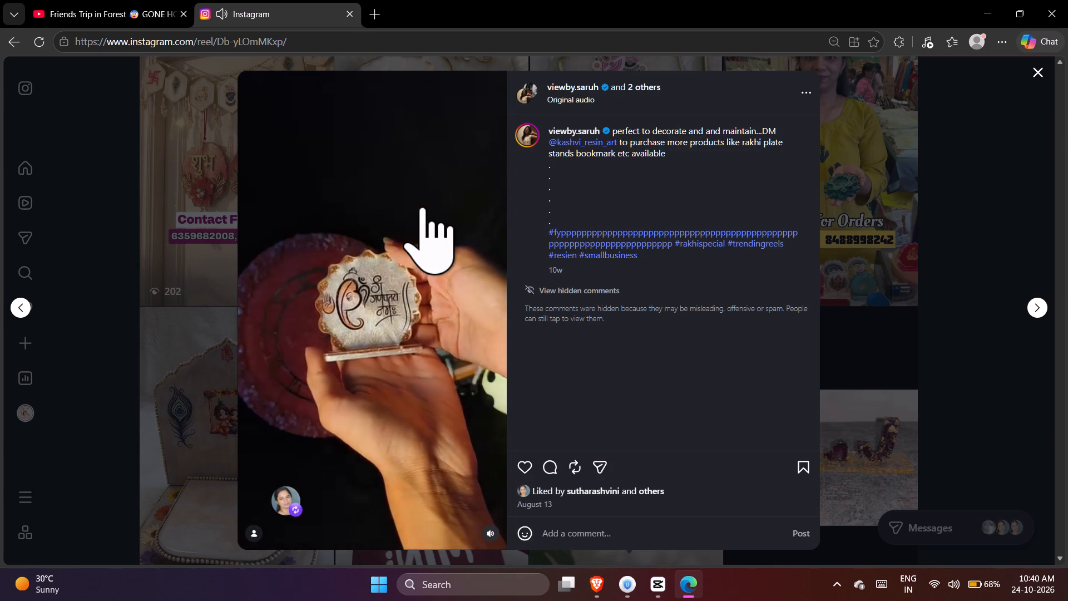
Look through the accounts that liked the "Mini Boss" T-shirt reel, then close the reel.
click(643, 490)
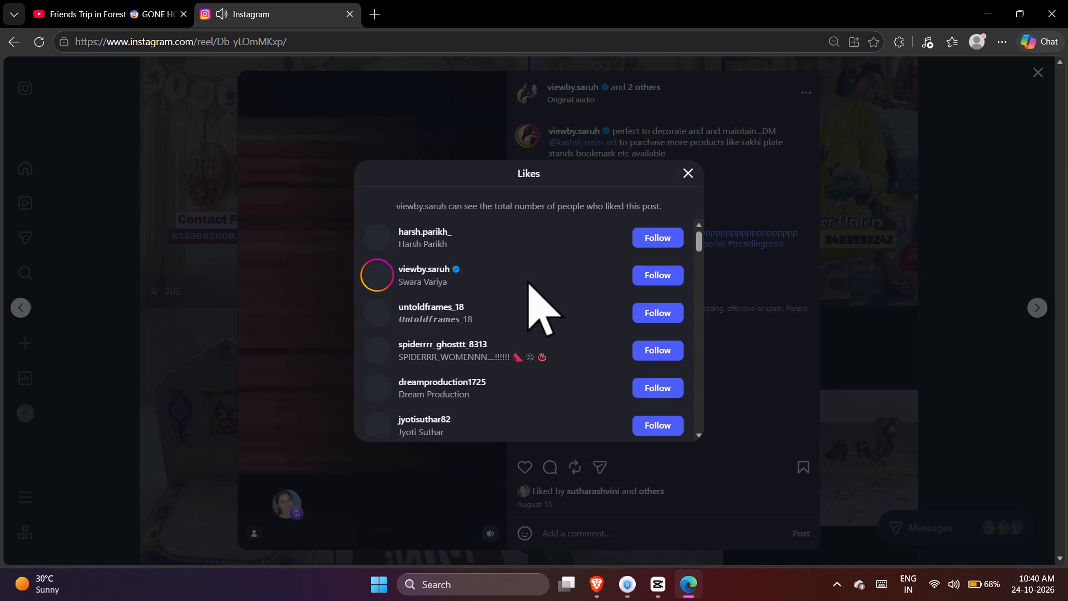
scroll(527, 281, down, 5)
scroll(530, 295, down, 20)
scroll(530, 295, down, 20)
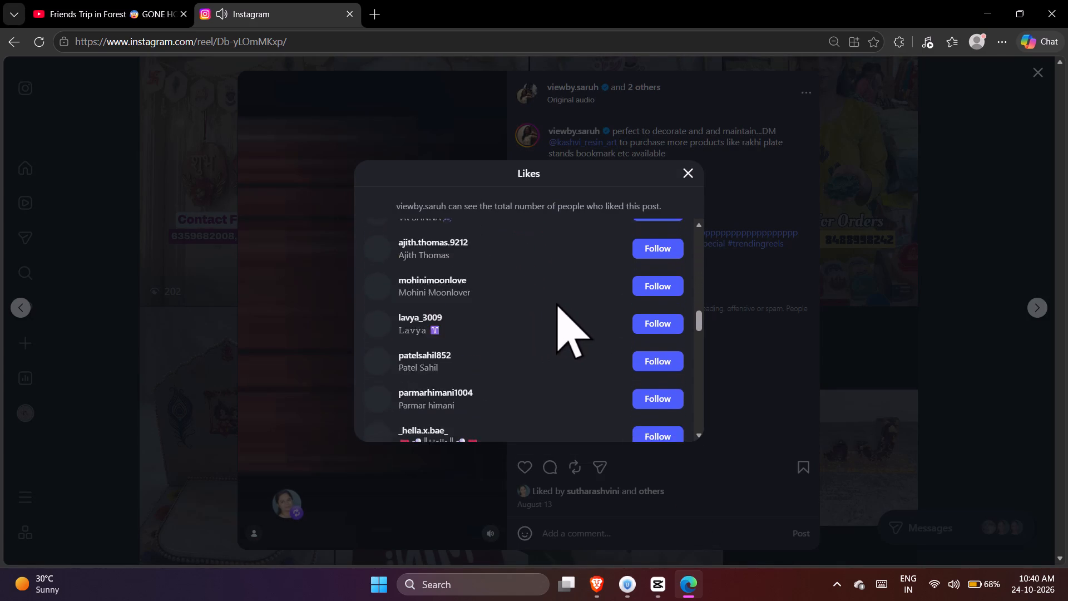
scroll(556, 303, down, 20)
scroll(556, 303, down, 20)
scroll(556, 303, down, 12)
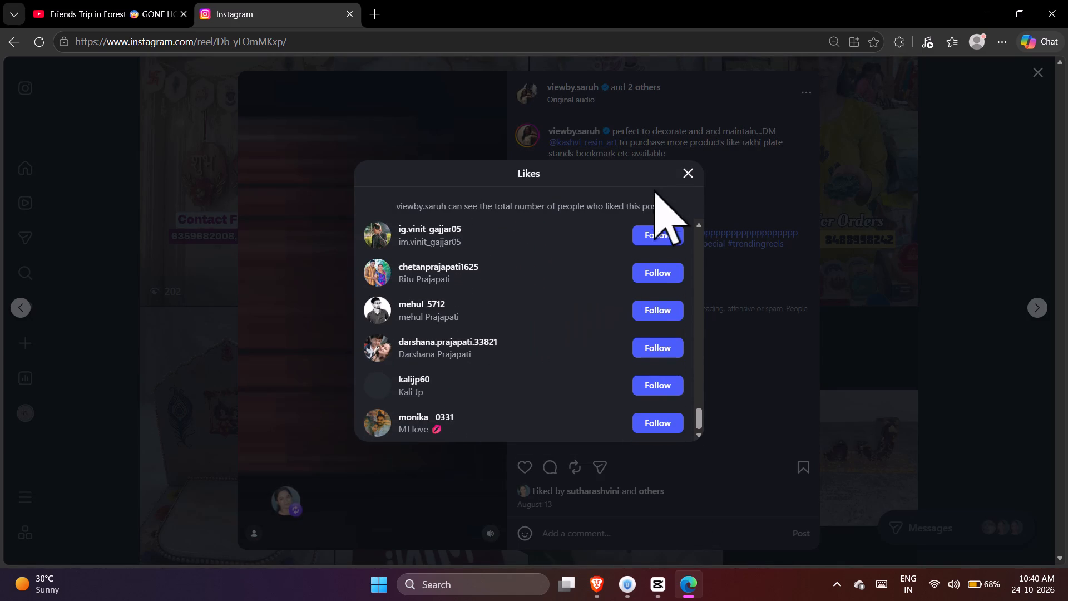
click(685, 170)
key(Escape)
Open the "Resin Art Starting From ₹80" reel of the woman in the yellow kurta and look through its likes.
drag(1067, 201, 1067, 132)
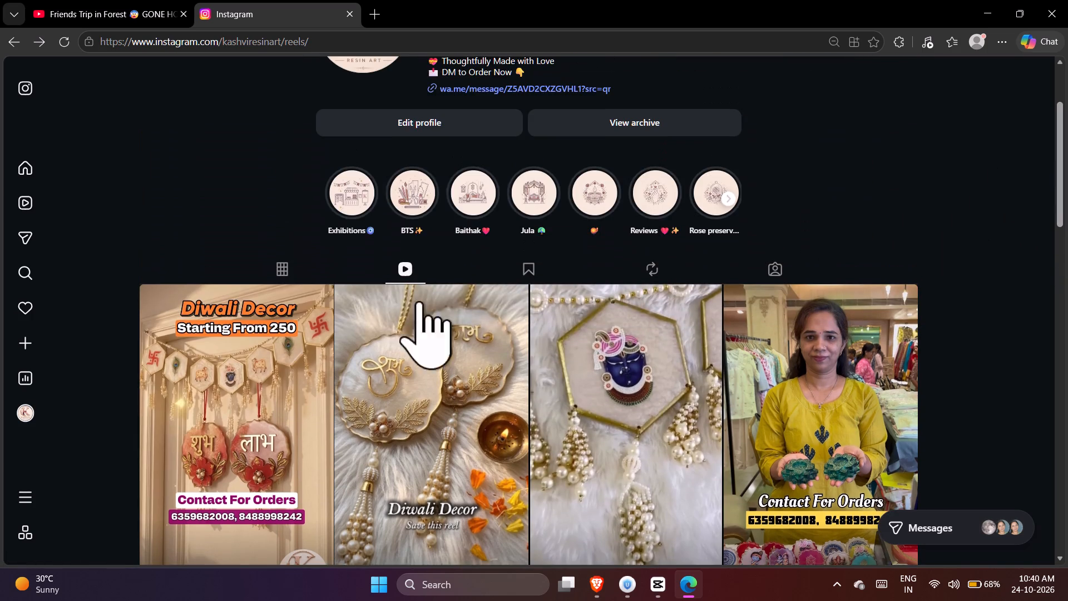
scroll(228, 375, down, 8)
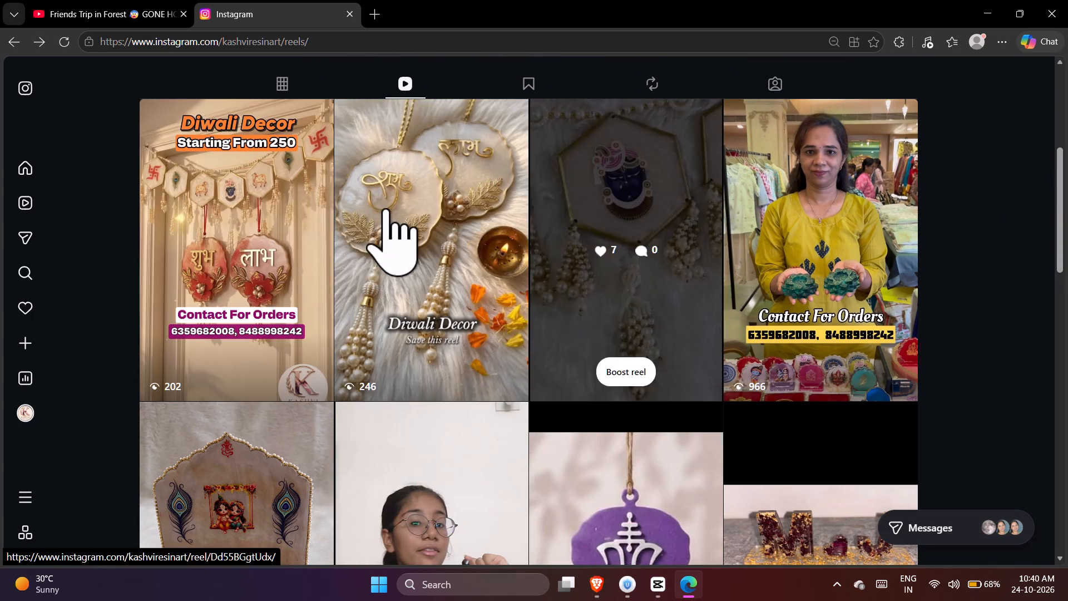
click(834, 205)
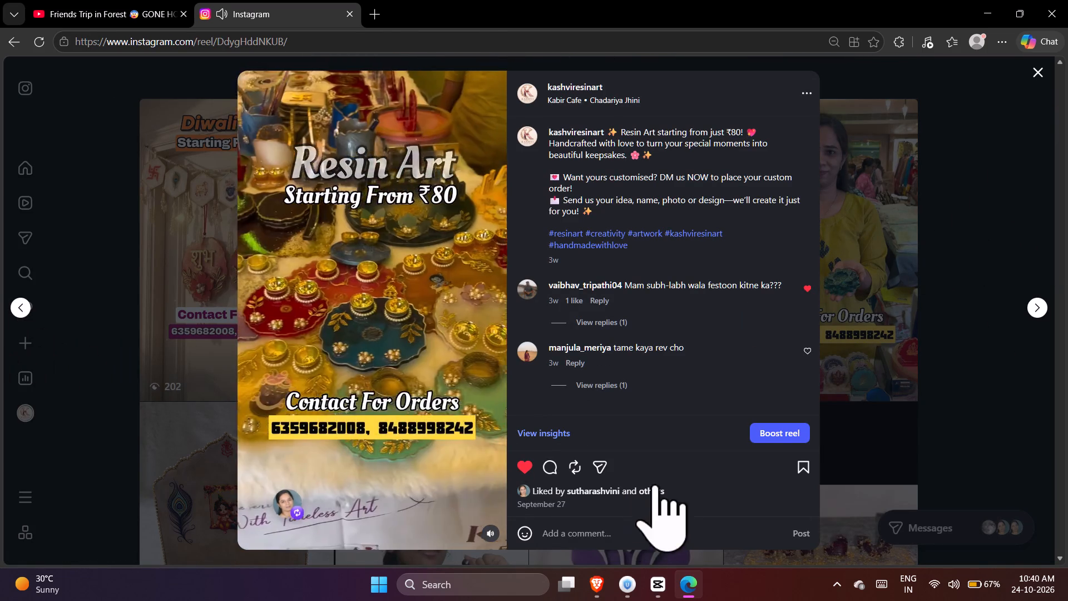
click(652, 494)
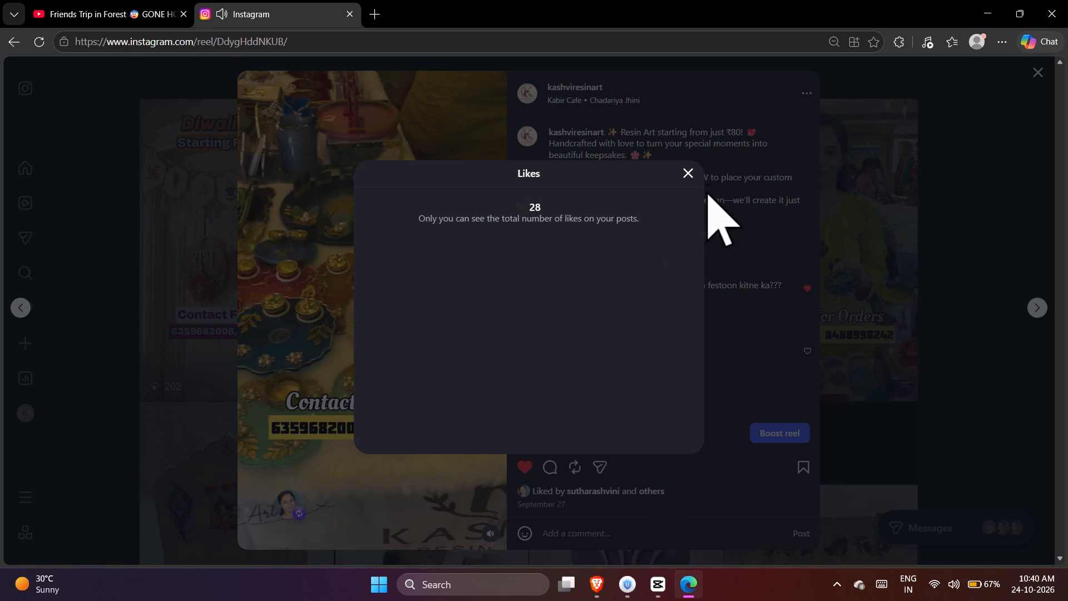
scroll(581, 279, down, 20)
scroll(581, 279, down, 4)
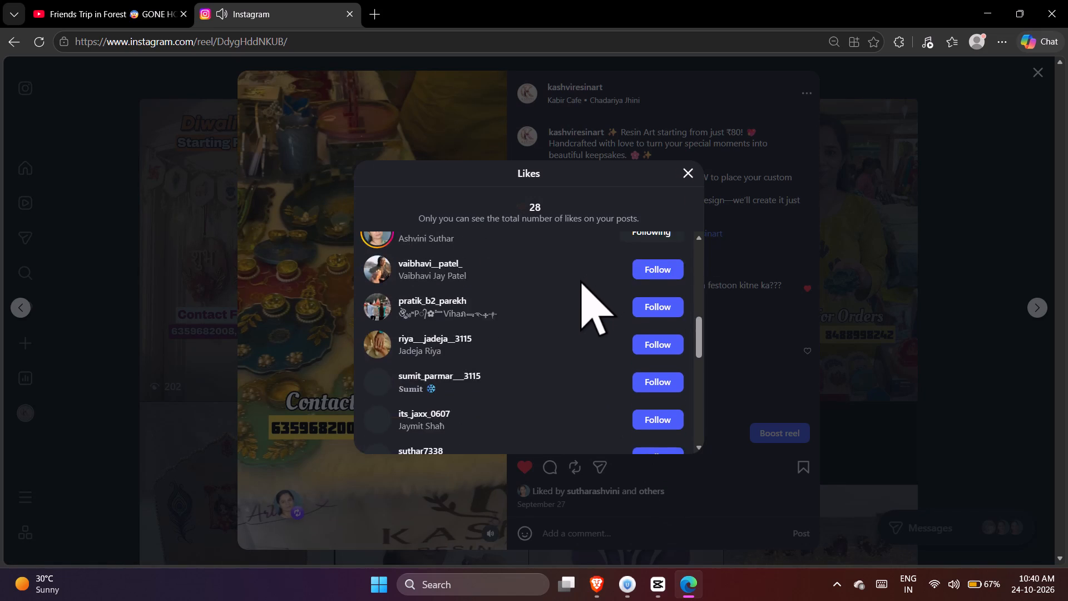
scroll(580, 280, down, 20)
scroll(580, 280, down, 9)
click(687, 173)
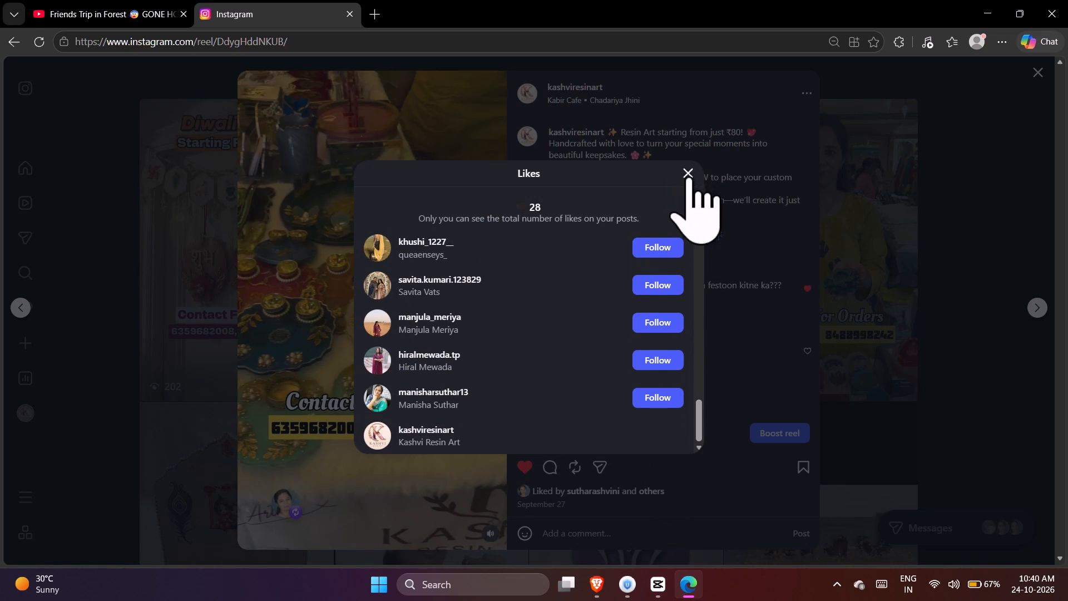
key(Escape)
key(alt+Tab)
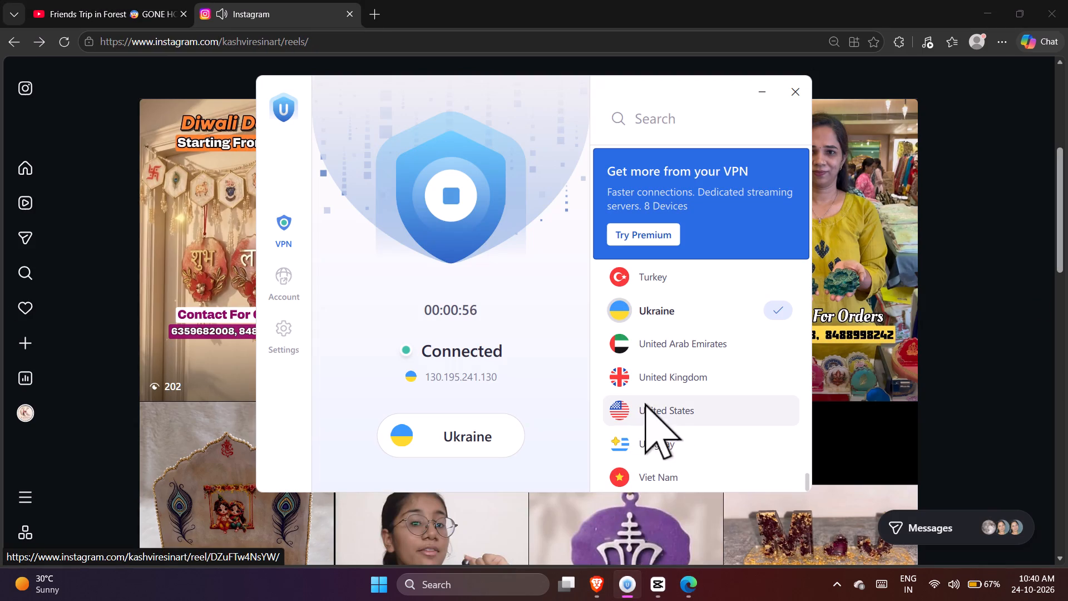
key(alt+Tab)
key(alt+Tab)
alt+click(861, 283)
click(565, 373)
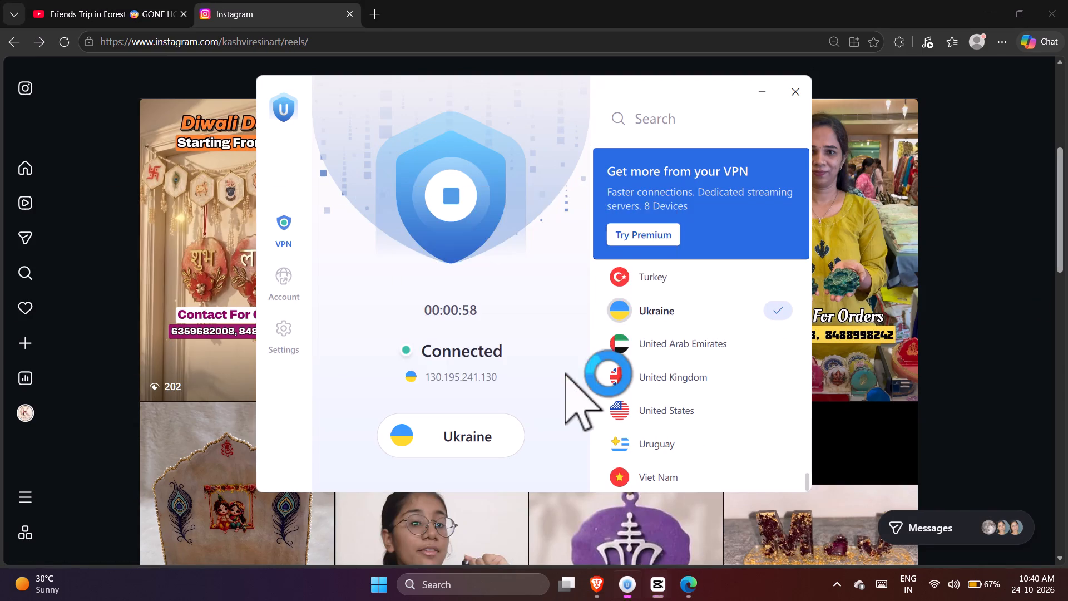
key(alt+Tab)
Watch the "Diwali Decor Starting From 250" reel on the kashviresinart profile.
click(258, 245)
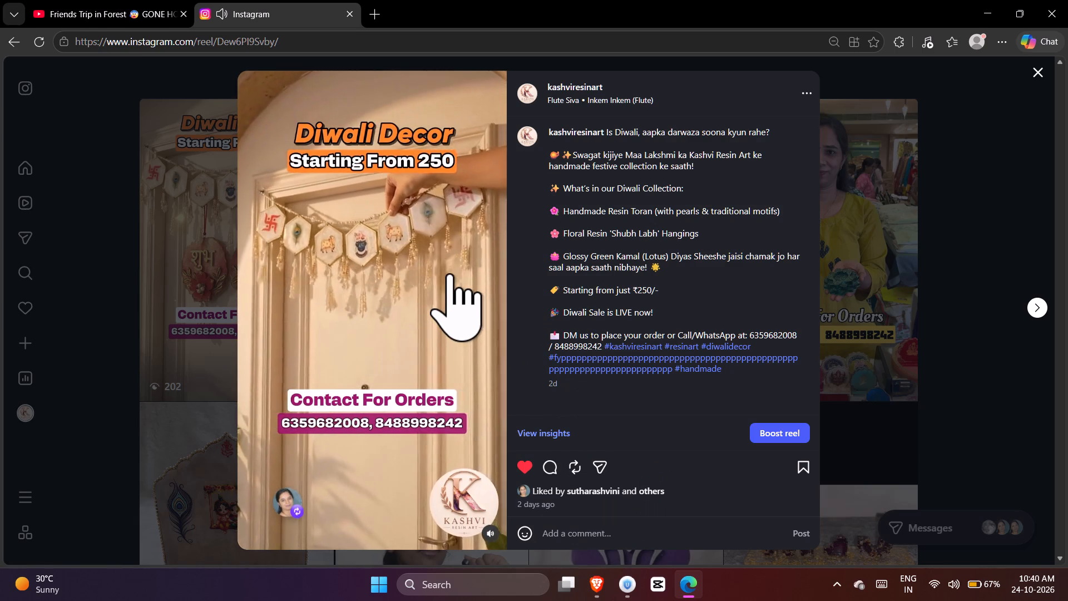
Switch to CapCut, open the 1023 project from the home screen and close the version update window.
key(alt+Tab)
key(alt+Tab)
key(alt+Tab)
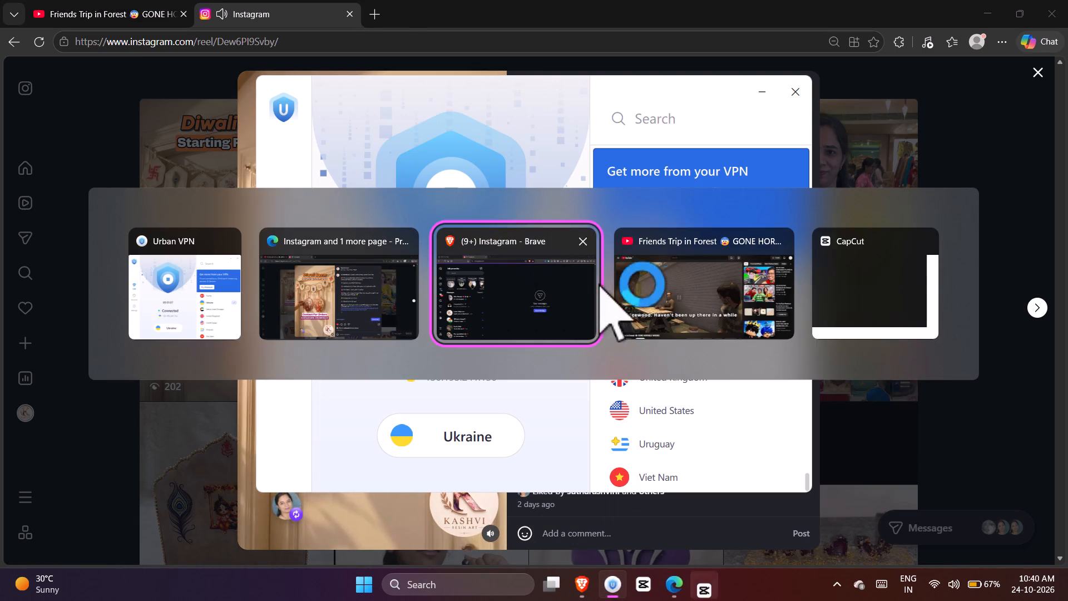
alt+click(884, 295)
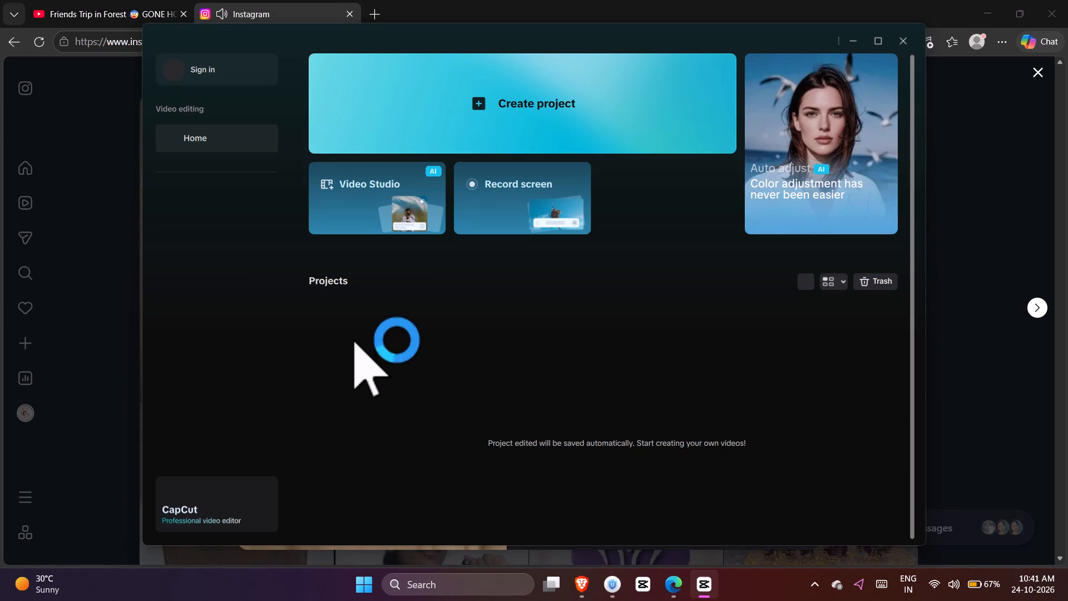
click(353, 339)
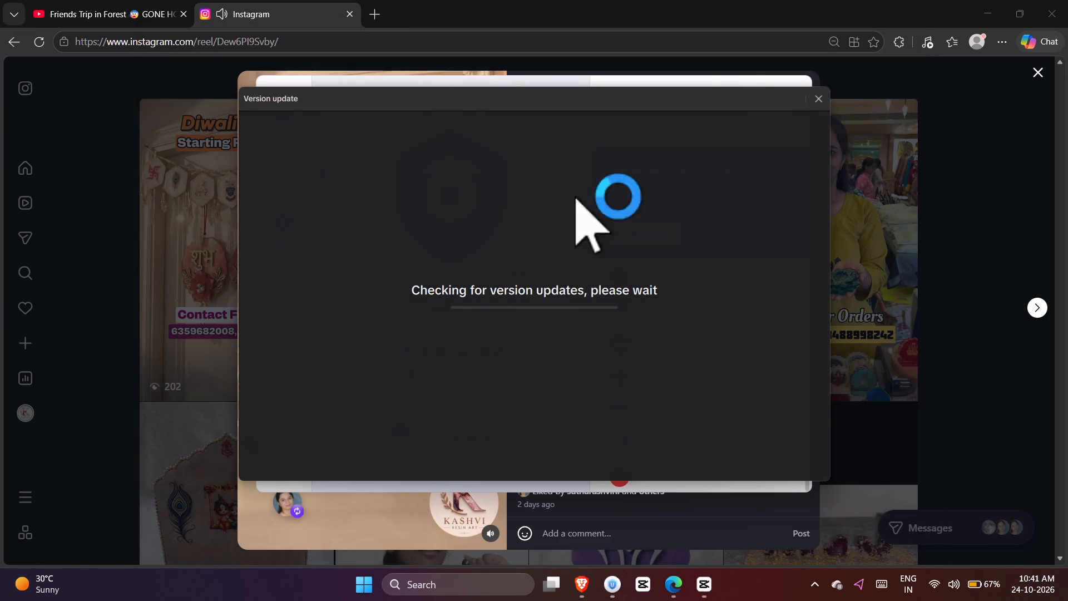
click(814, 100)
key(alt+Tab)
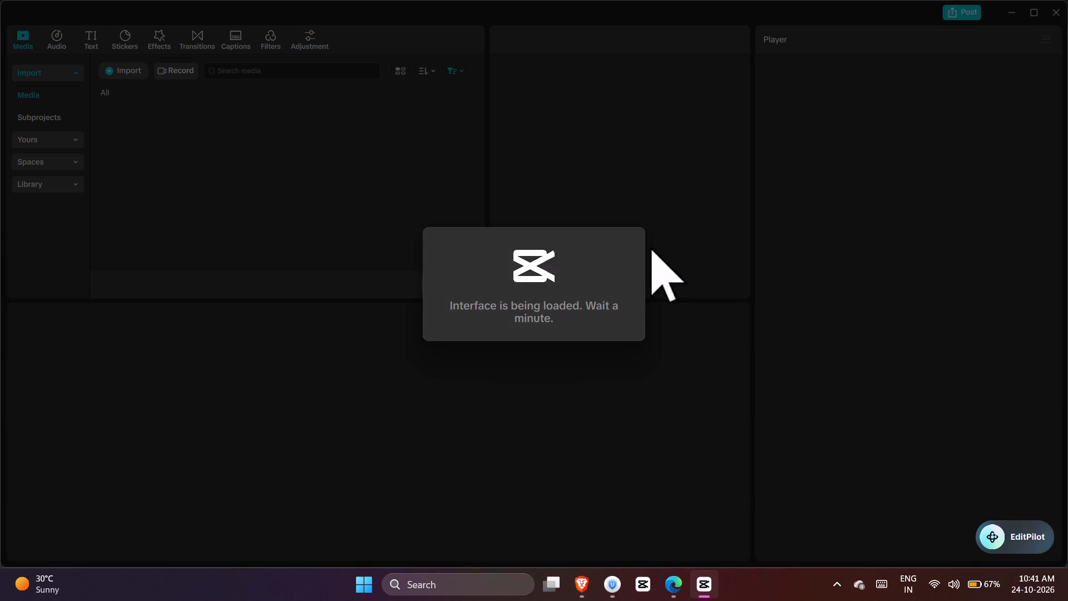
Switch back to Instagram in Edge and watch the "Diwali Decor, Save this reel" latkan reel.
key(alt+Tab)
key(alt+Tab)
key(alt+Tab)
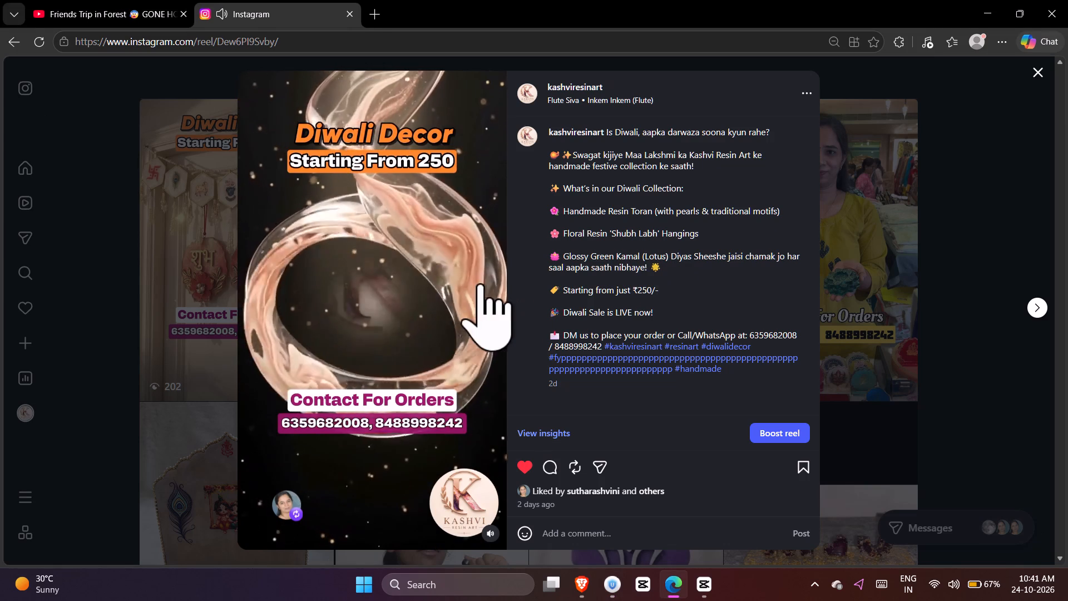
click(982, 238)
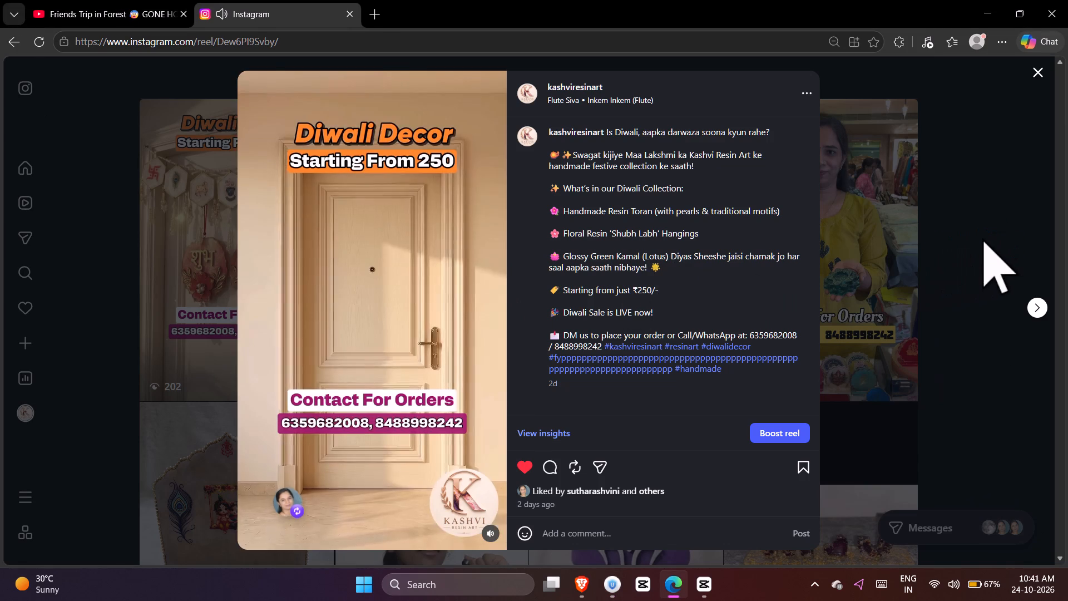
key(alt+Tab)
key(alt+Tab)
click(430, 261)
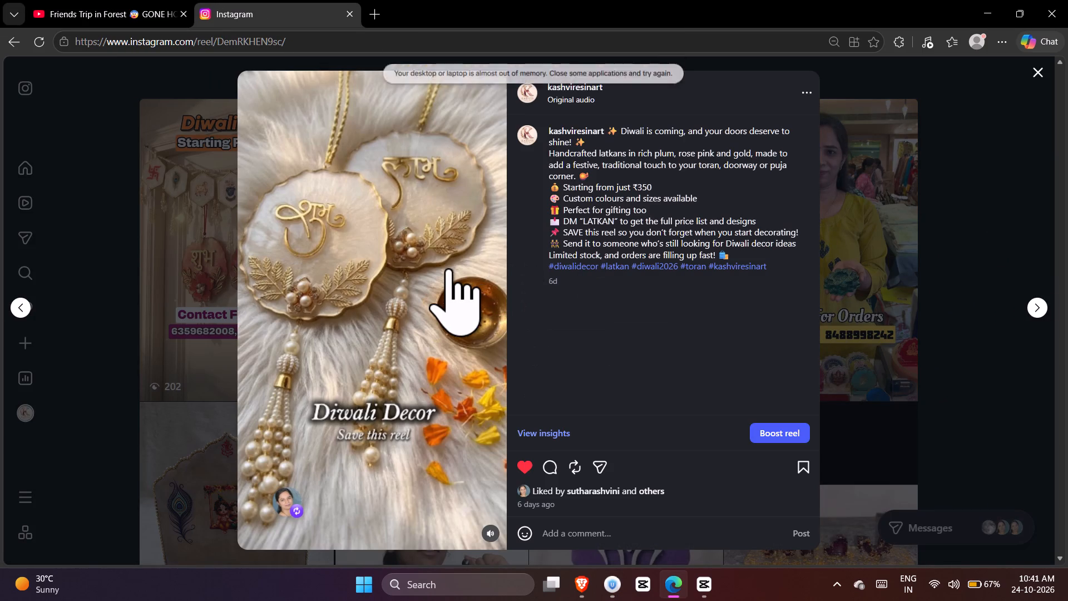
click(428, 265)
click(428, 265)
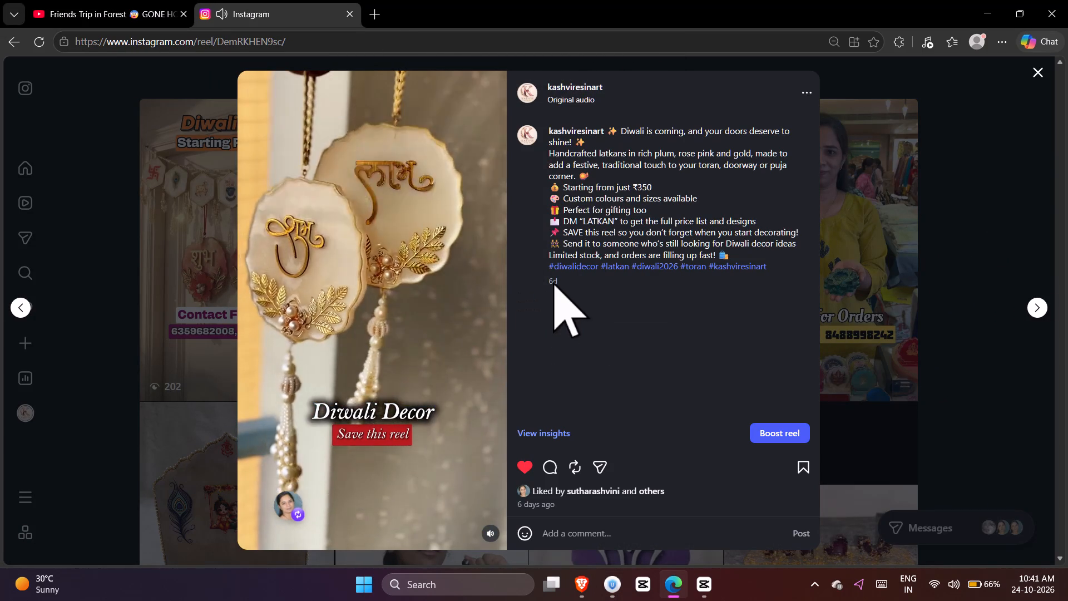
key(Escape)
Switch to CapCut and play the 1023 project briefly from the start of the timeline.
key(alt+Tab)
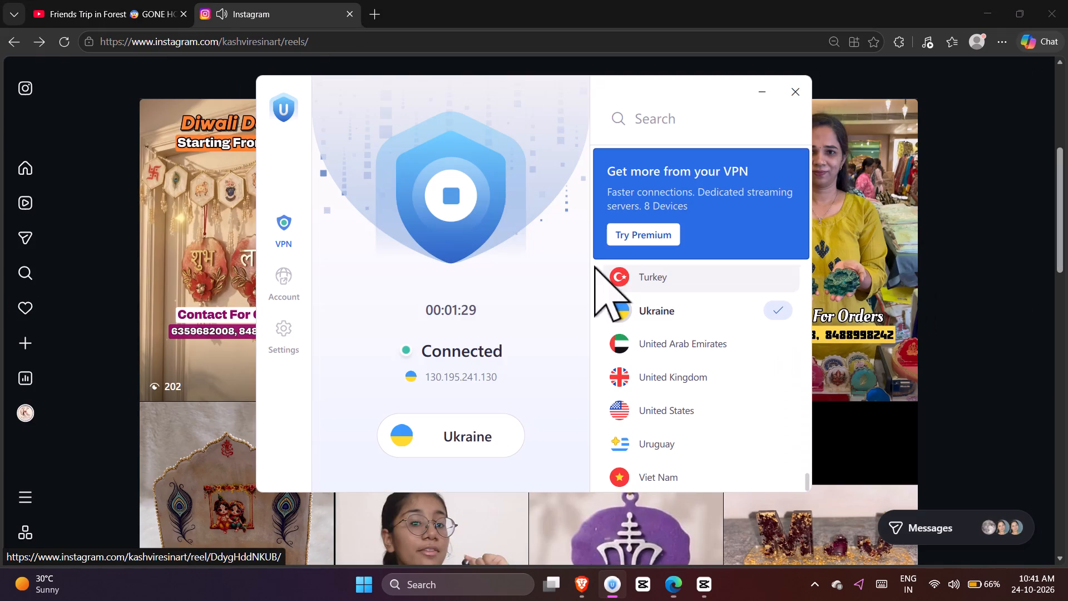
key(alt+Tab)
key(alt+Tab)
alt+click(523, 290)
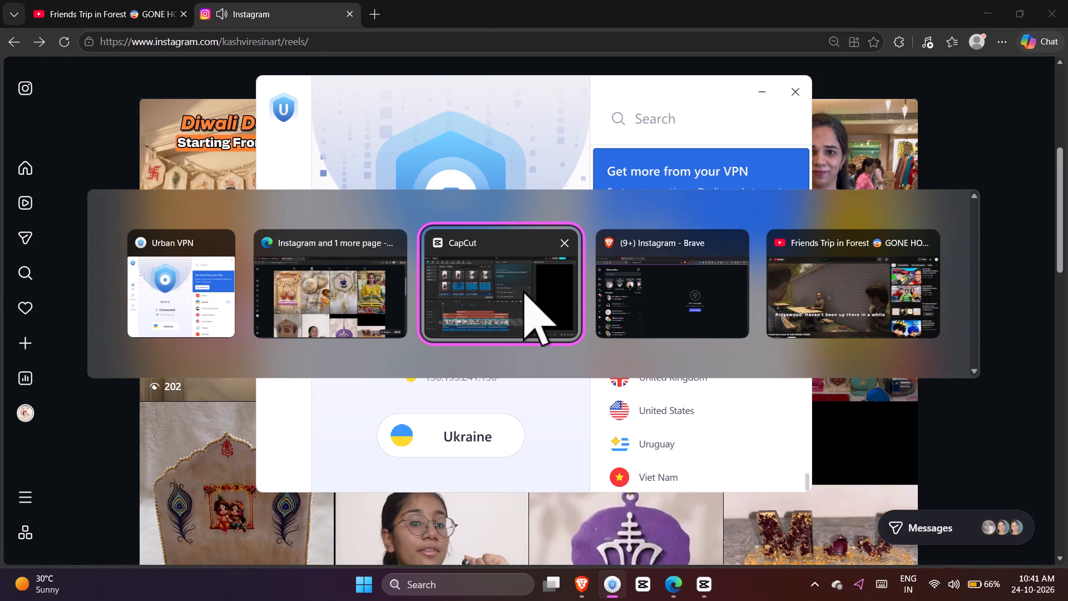
click(313, 342)
click(314, 352)
drag(314, 352, 79, 356)
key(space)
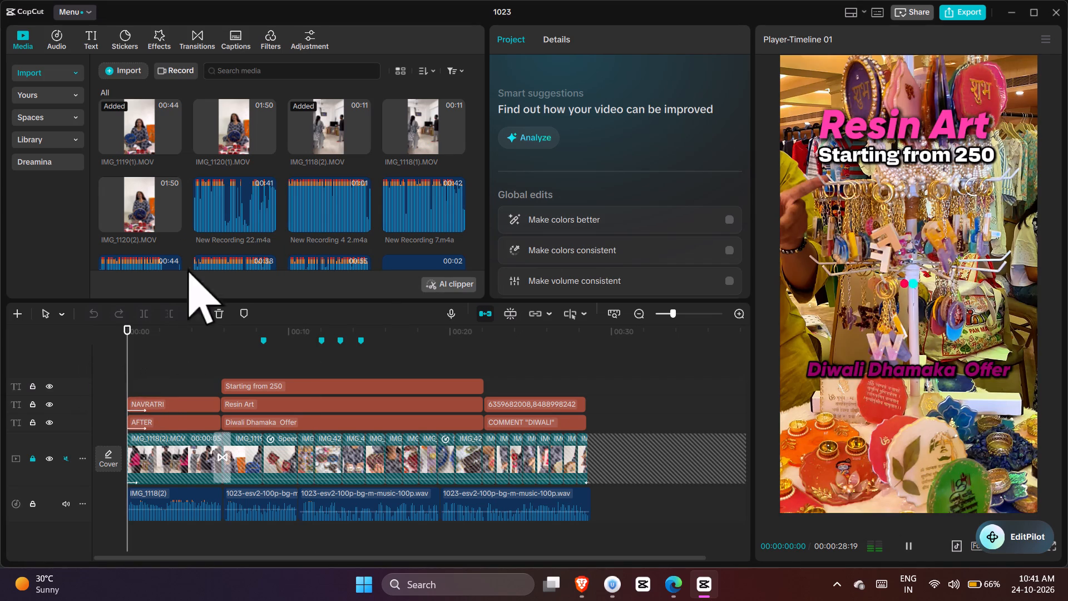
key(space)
Play the transition from the "AFTER" and "NAVRATRI" titles to the "Resin Art" title, starting from about 00:00:04:18.
click(275, 380)
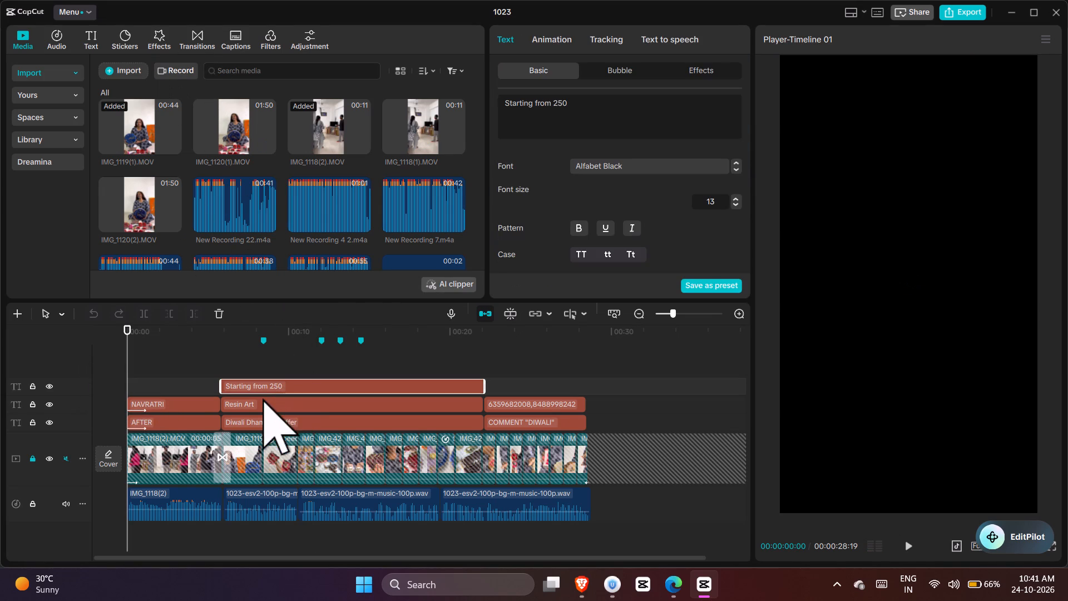
click(231, 359)
drag(231, 359, 188, 353)
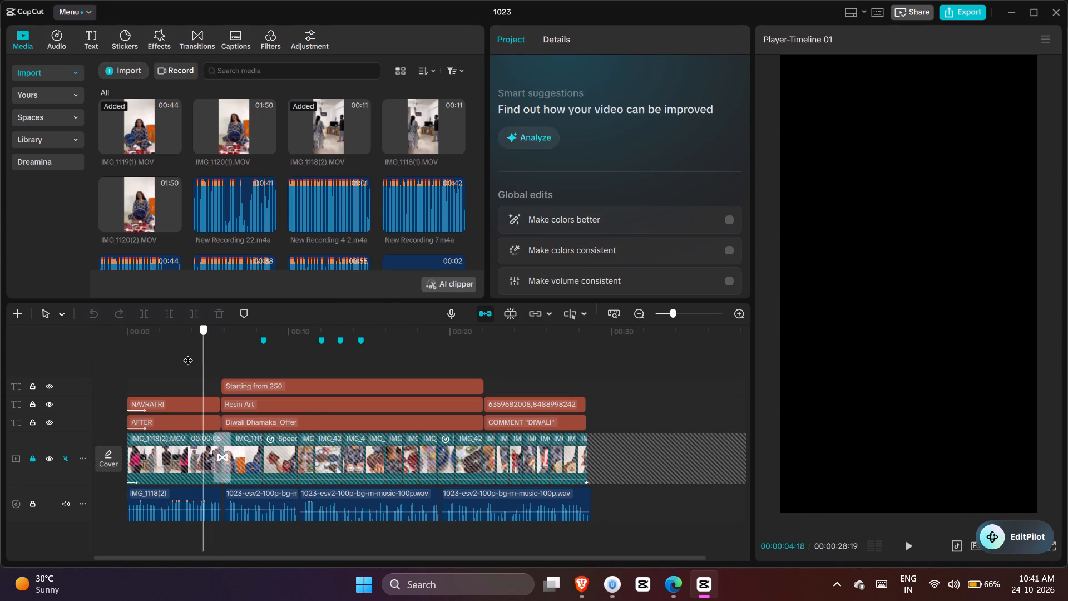
drag(188, 353, 184, 352)
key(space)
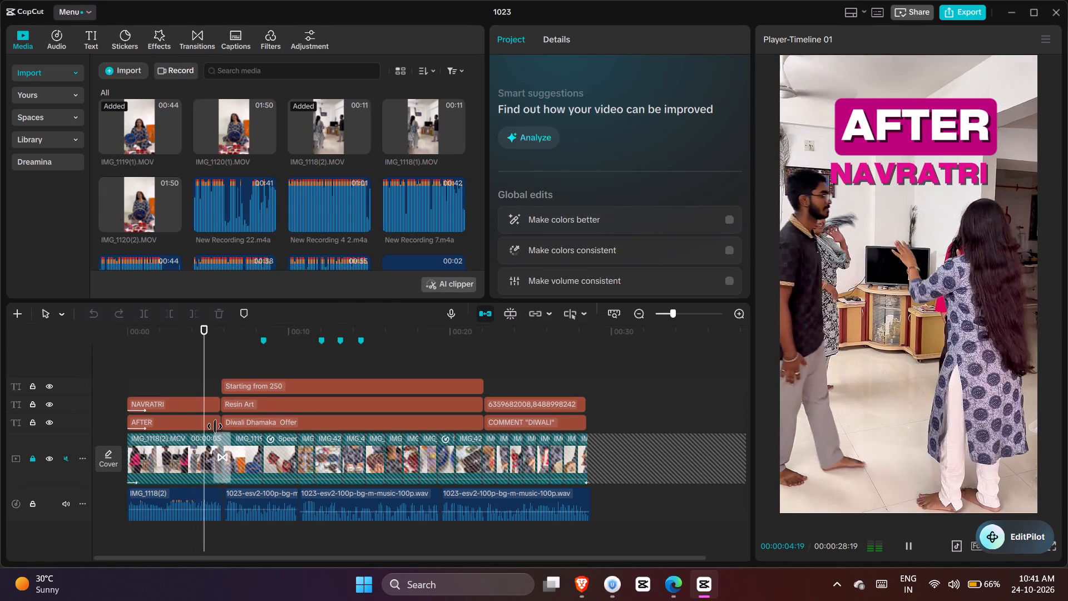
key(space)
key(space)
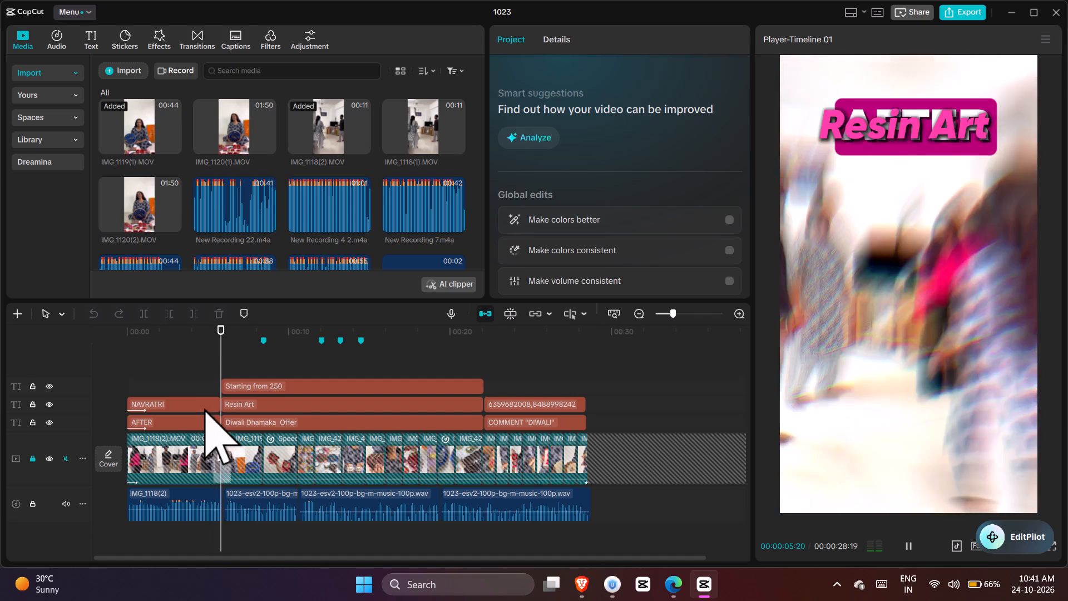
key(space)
Select the "NAVRATRI" and "AFTER" titles together on the timeline.
click(202, 405)
ctrl+click(203, 420)
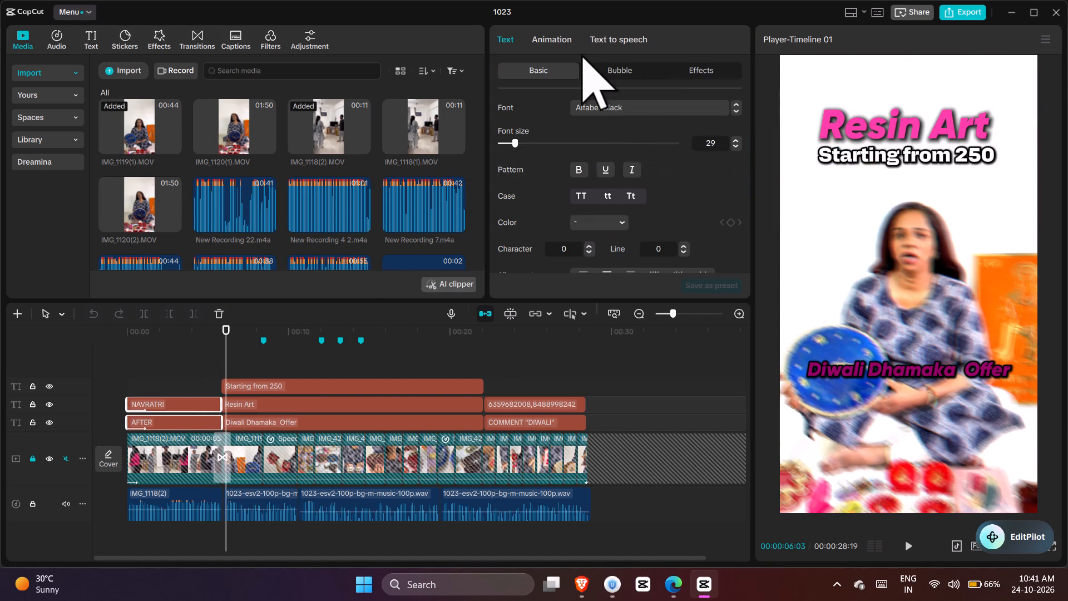
Apply the Fade Out exit animation to the selected AFTER and NAVRATRI titles and play back the cut to the next clip.
click(556, 41)
click(602, 76)
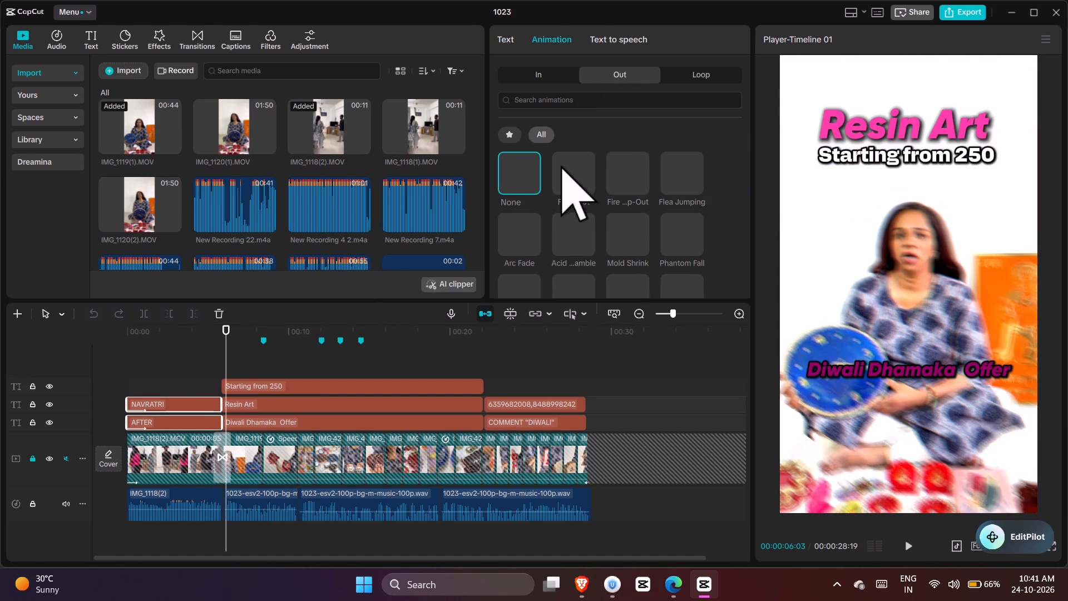
click(557, 173)
click(212, 371)
key(space)
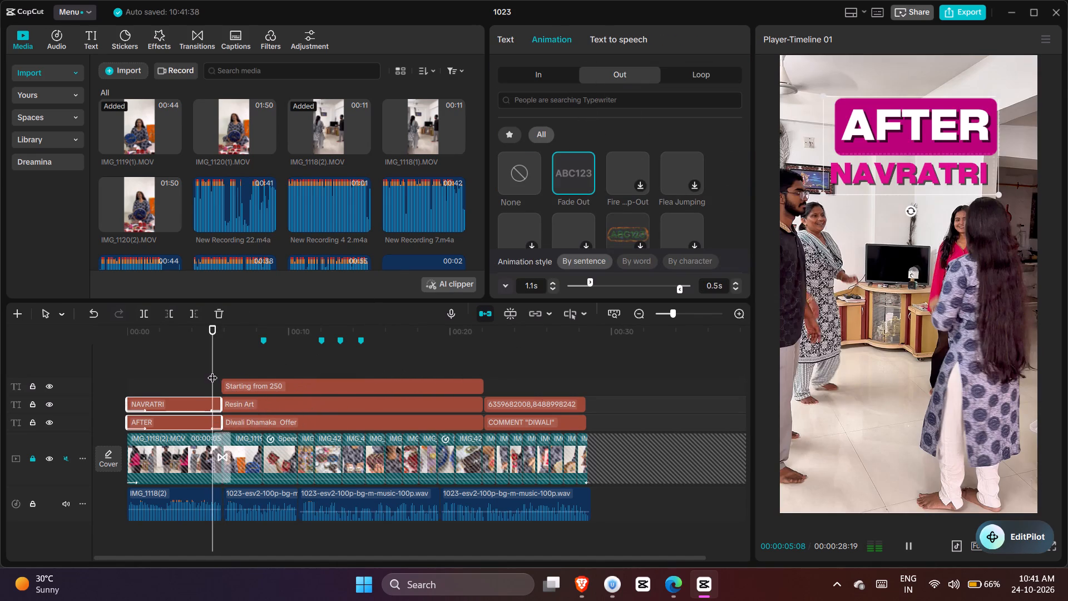
click(214, 356)
key(space)
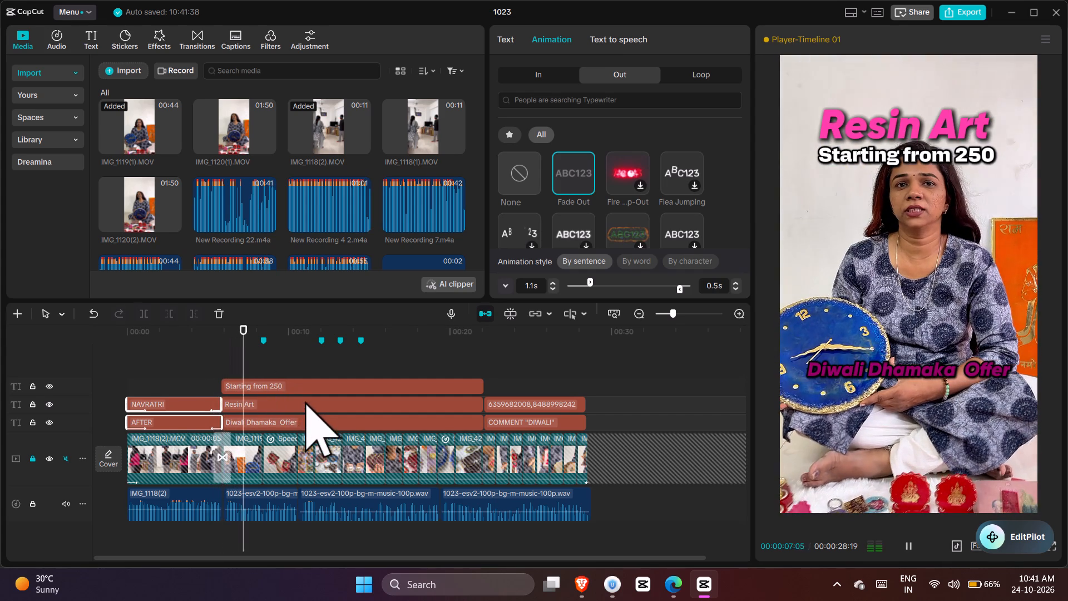
key(space)
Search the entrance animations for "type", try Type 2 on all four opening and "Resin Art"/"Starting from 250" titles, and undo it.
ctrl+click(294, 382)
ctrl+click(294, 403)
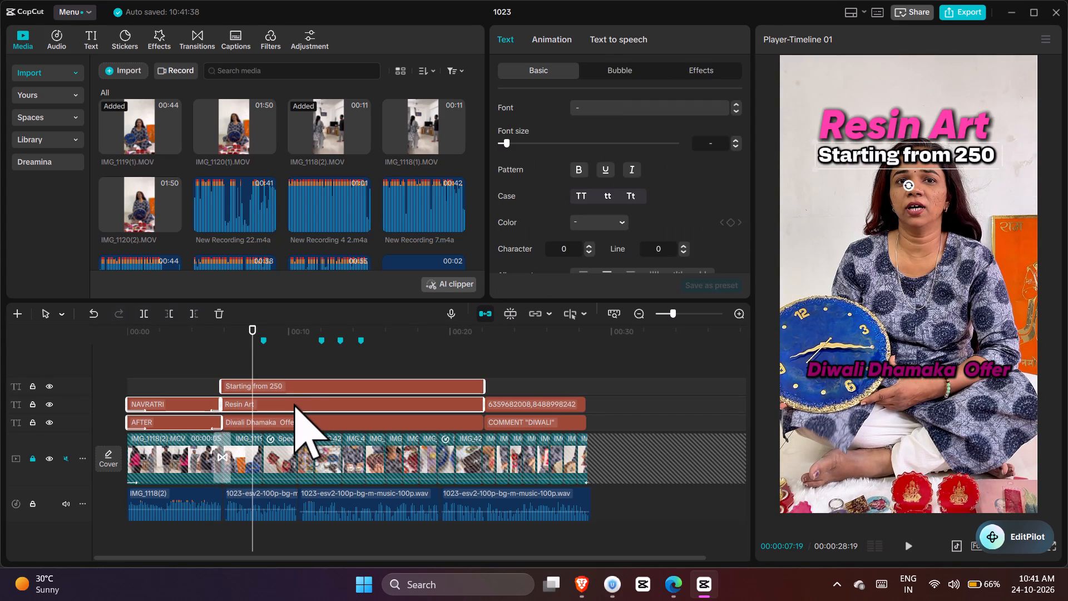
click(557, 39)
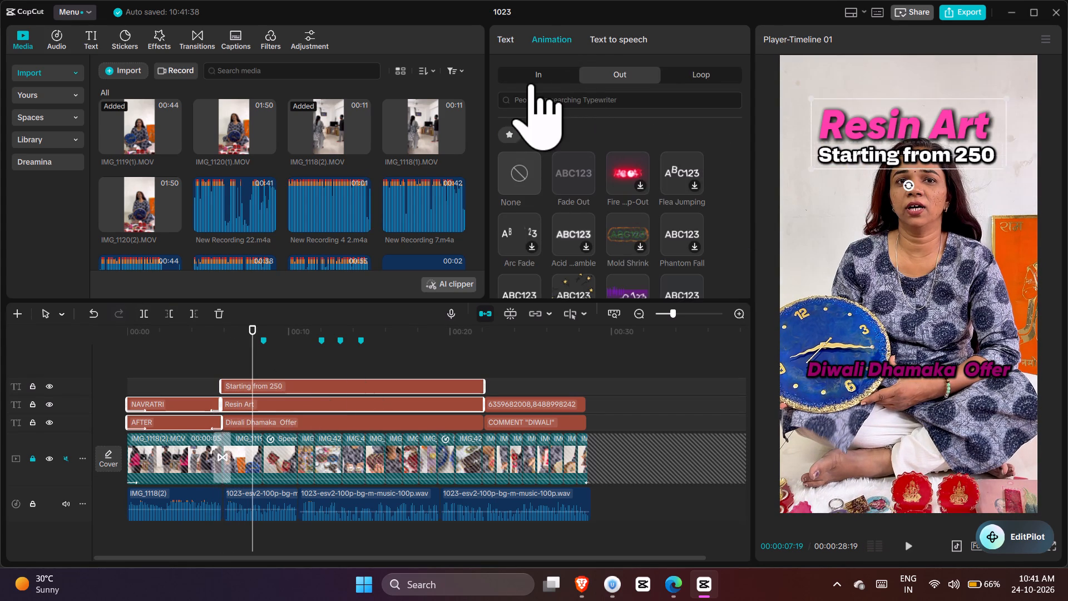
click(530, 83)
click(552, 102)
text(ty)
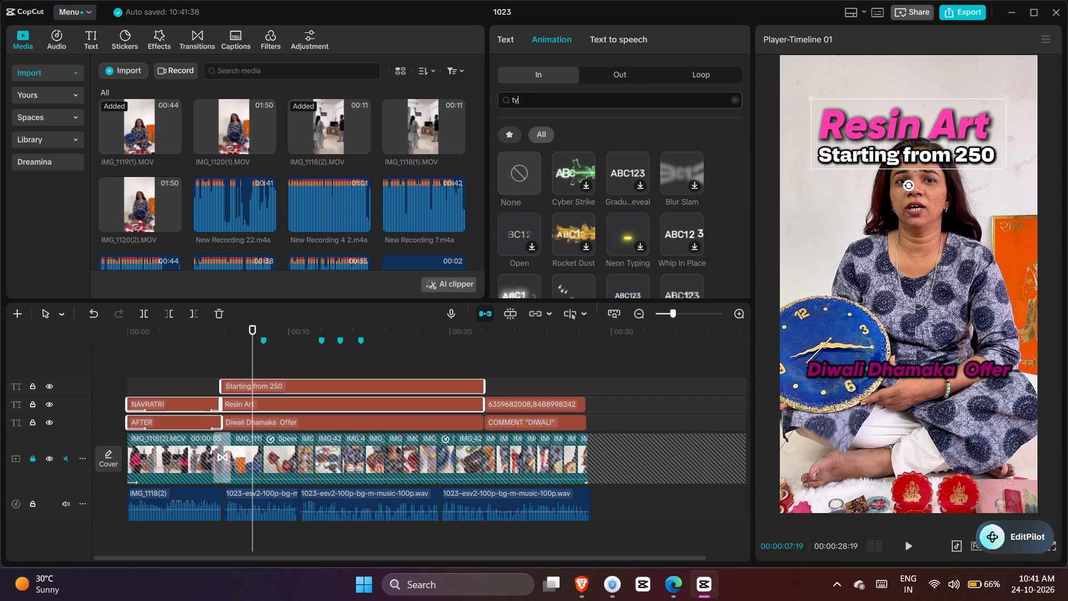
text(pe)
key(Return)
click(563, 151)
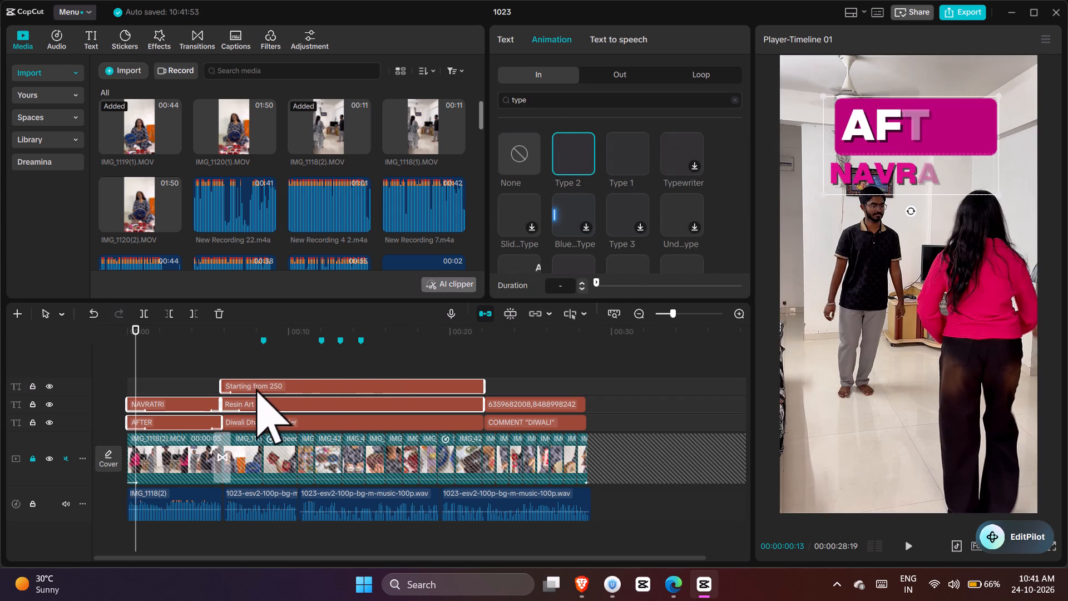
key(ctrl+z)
Apply the Type 2 entrance animation with a 1.7 s duration to "Starting from 250" and "Resin Art" only, and preview it.
click(268, 386)
ctrl+click(271, 404)
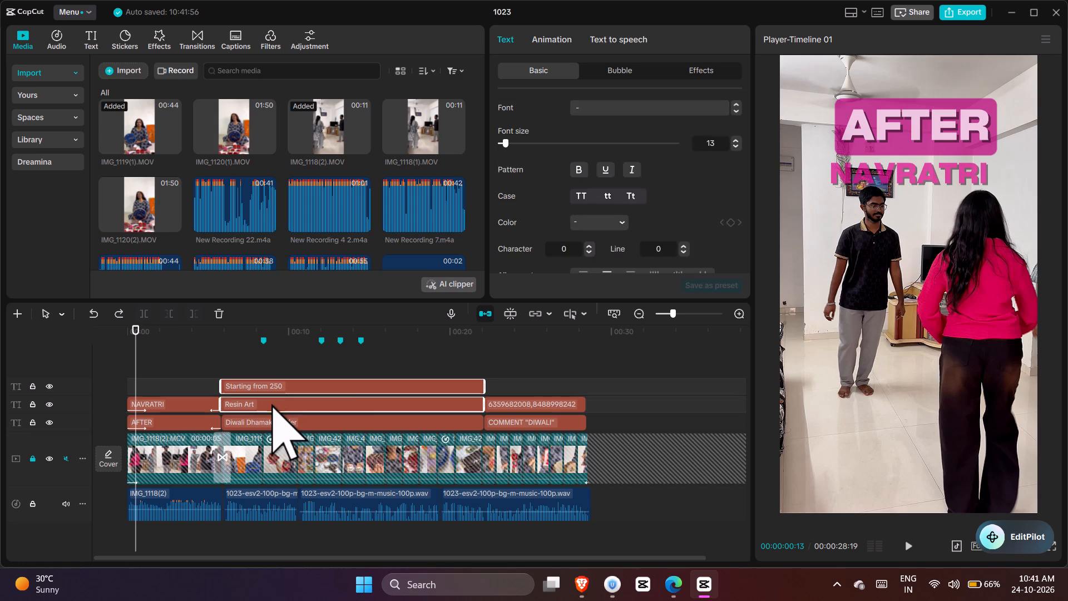
click(566, 43)
click(573, 161)
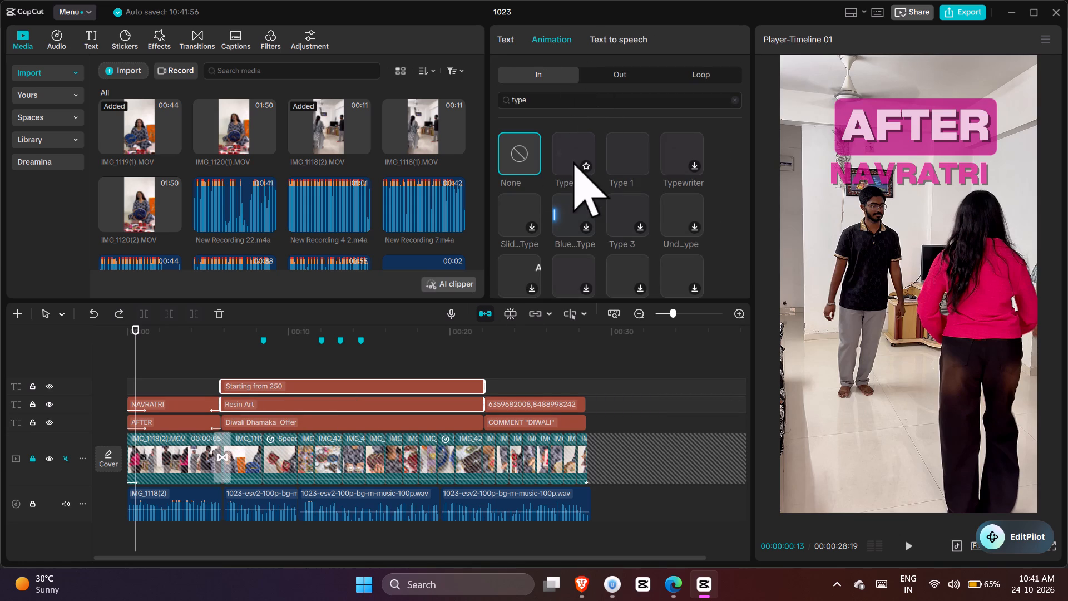
click(609, 284)
drag(609, 284, 611, 285)
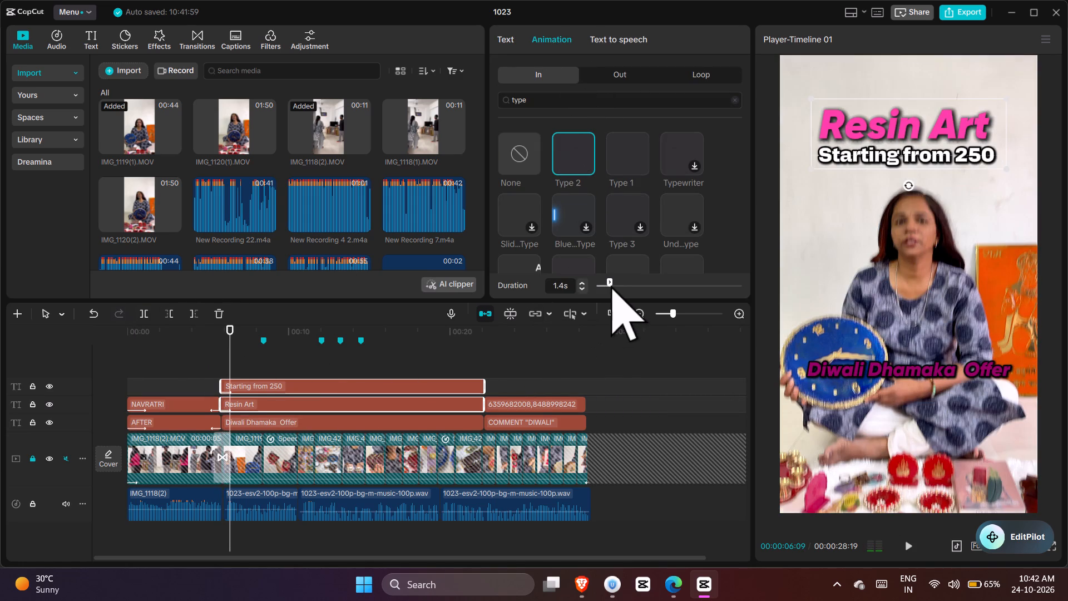
drag(611, 285, 617, 287)
drag(617, 288, 611, 288)
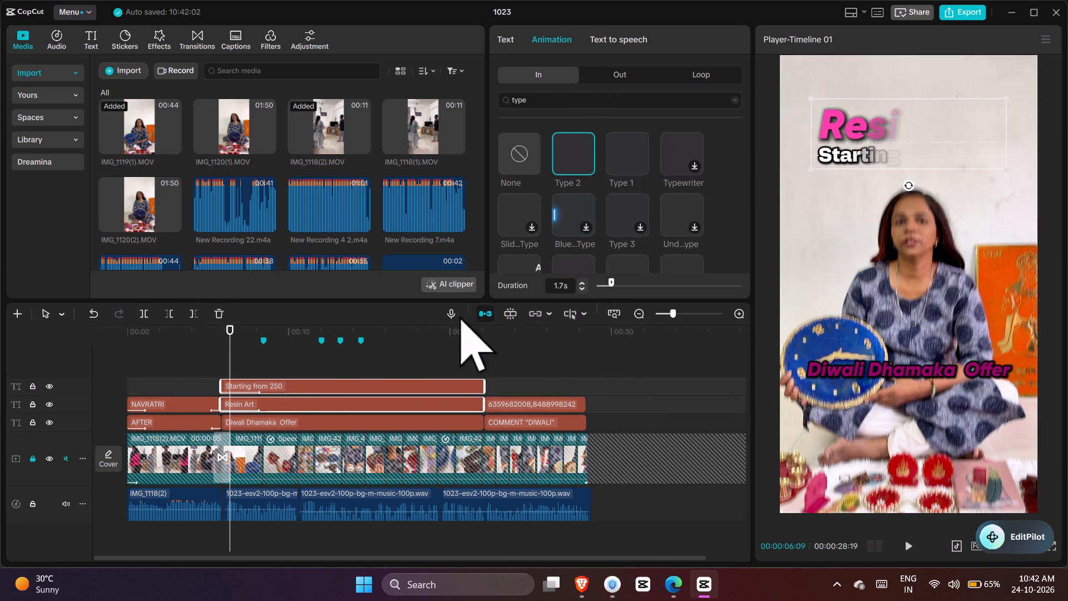
click(215, 354)
key(space)
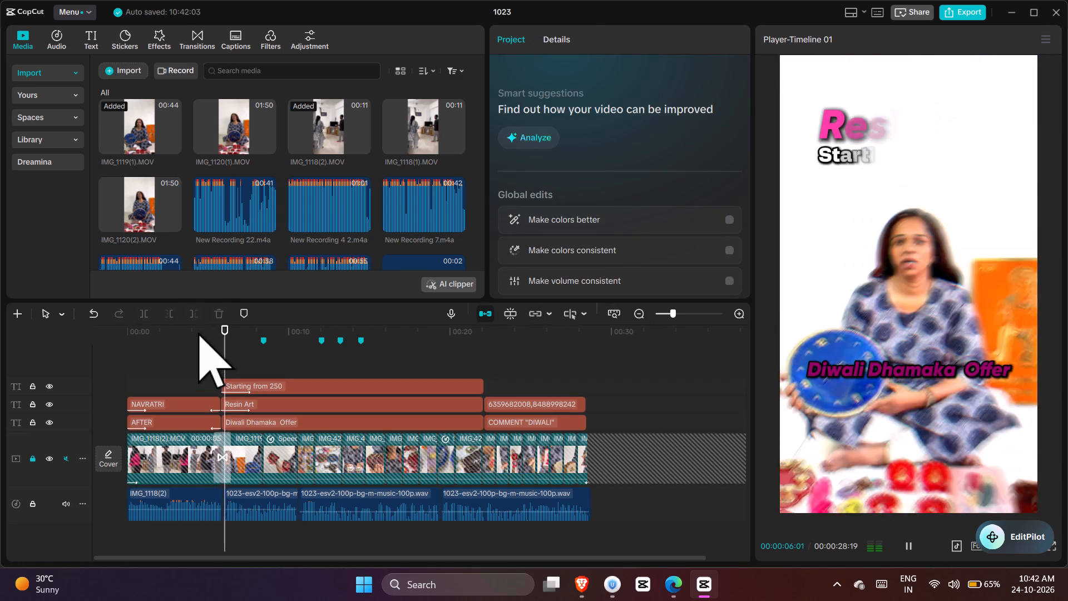
key(space)
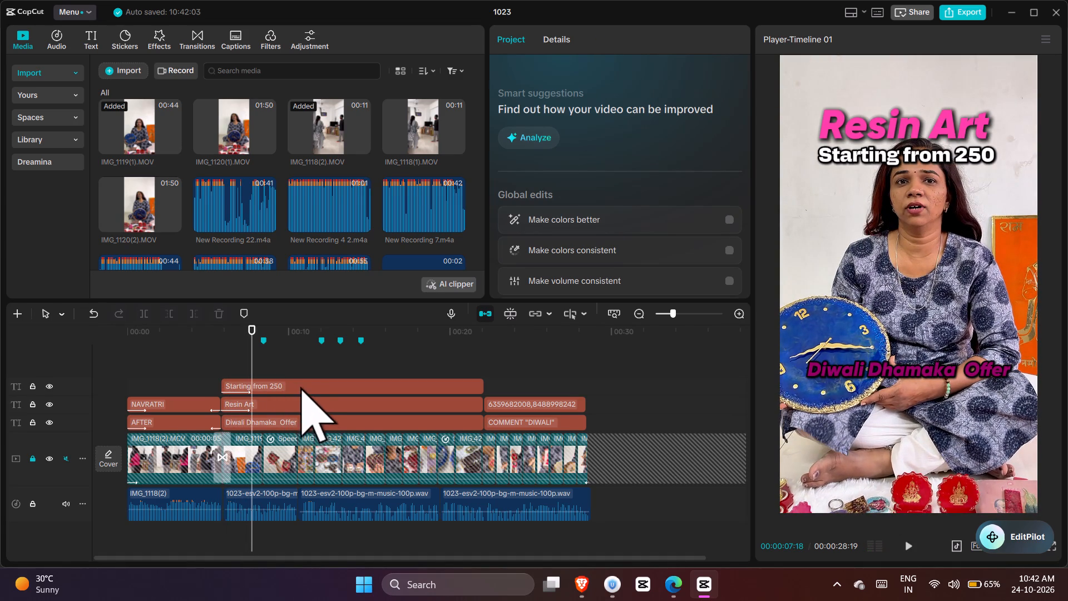
Set the Type 2 animation duration to 1.0 s on both "Starting from 250" and "Resin Art" and play it back.
ctrl+click(300, 385)
ctrl+click(303, 403)
double_click(553, 38)
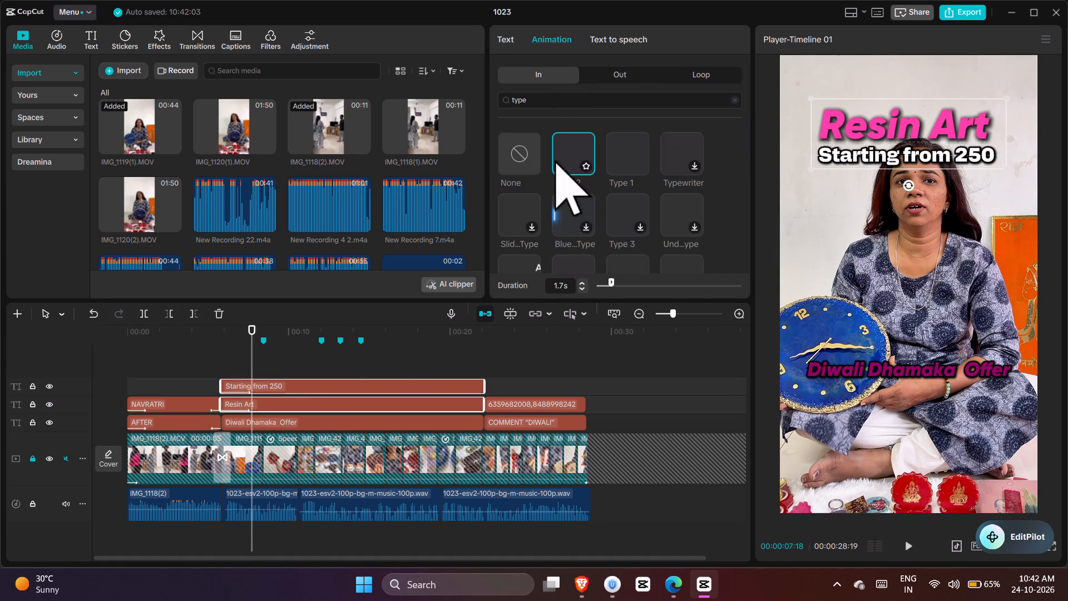
double_click(607, 282)
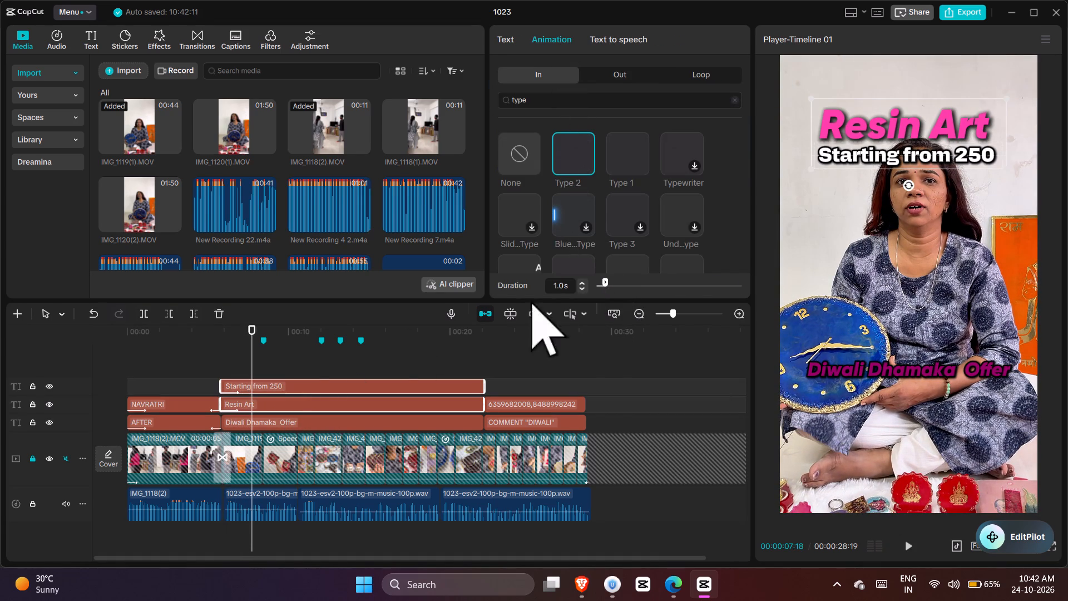
click(212, 364)
key(space)
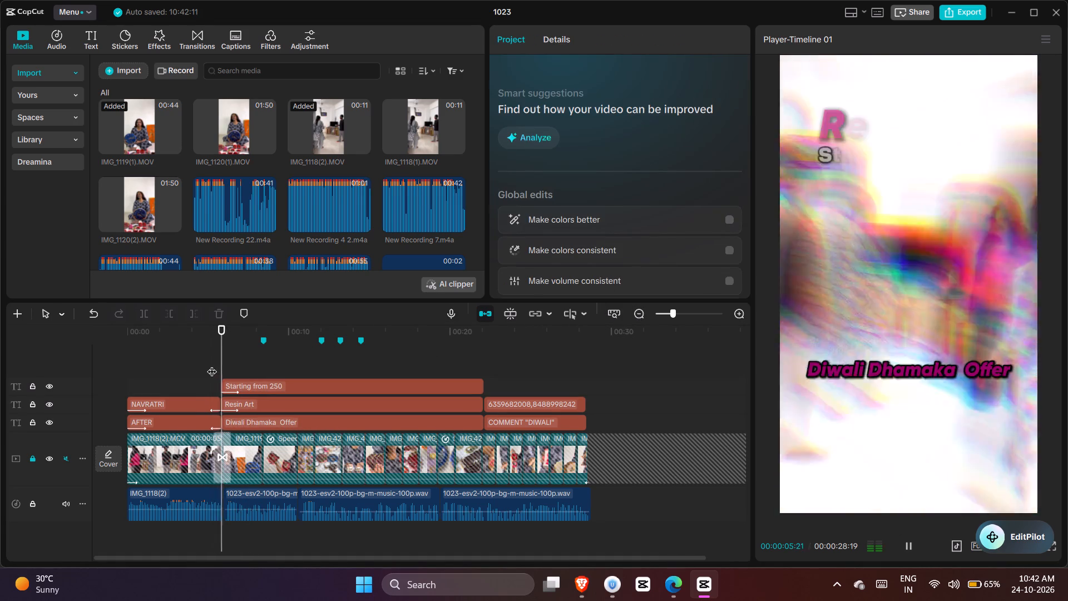
key(space)
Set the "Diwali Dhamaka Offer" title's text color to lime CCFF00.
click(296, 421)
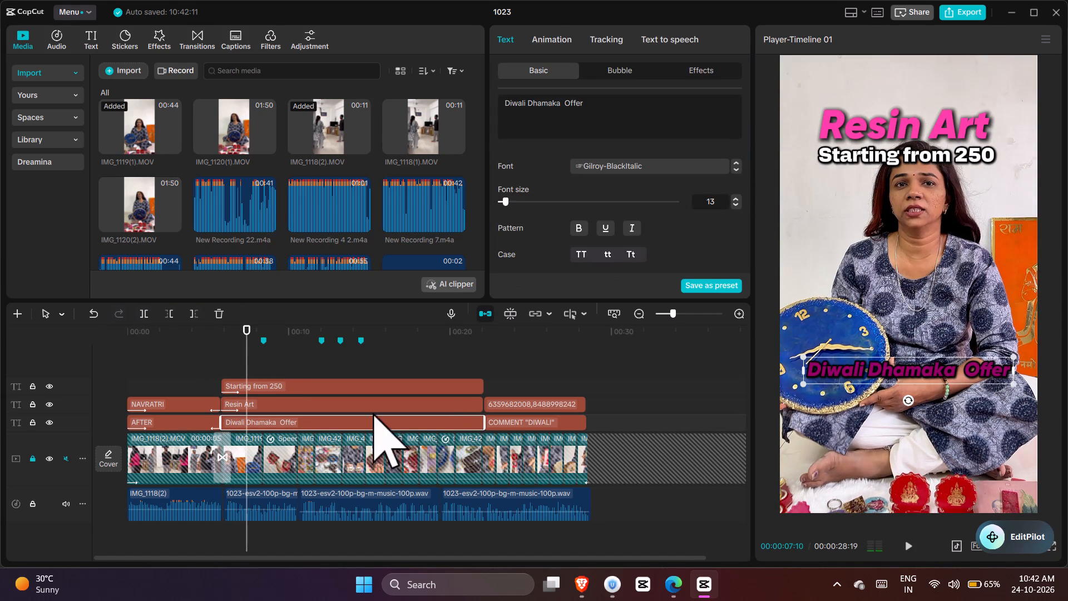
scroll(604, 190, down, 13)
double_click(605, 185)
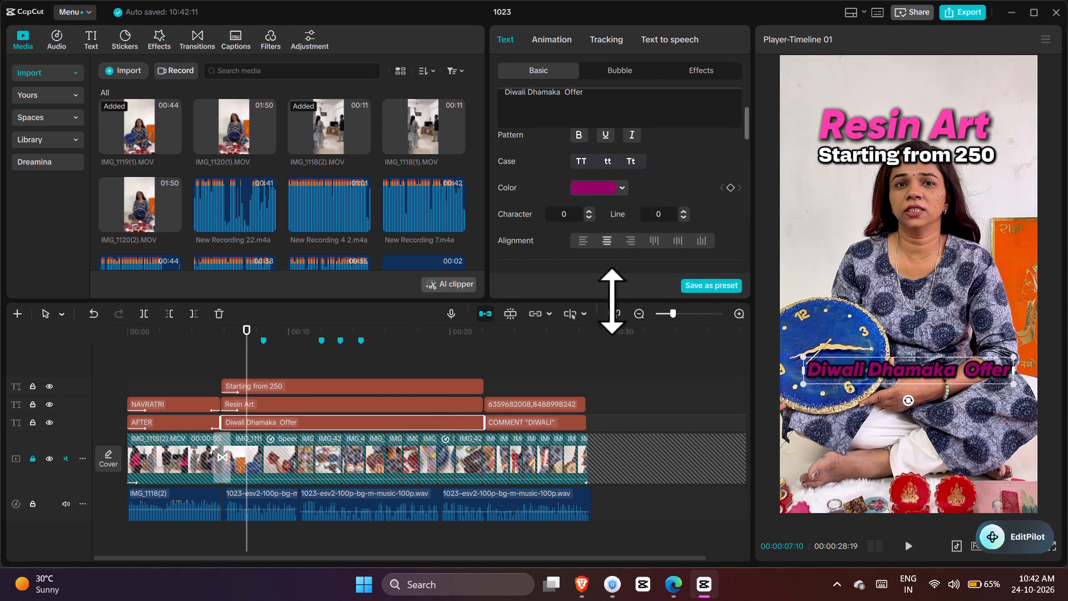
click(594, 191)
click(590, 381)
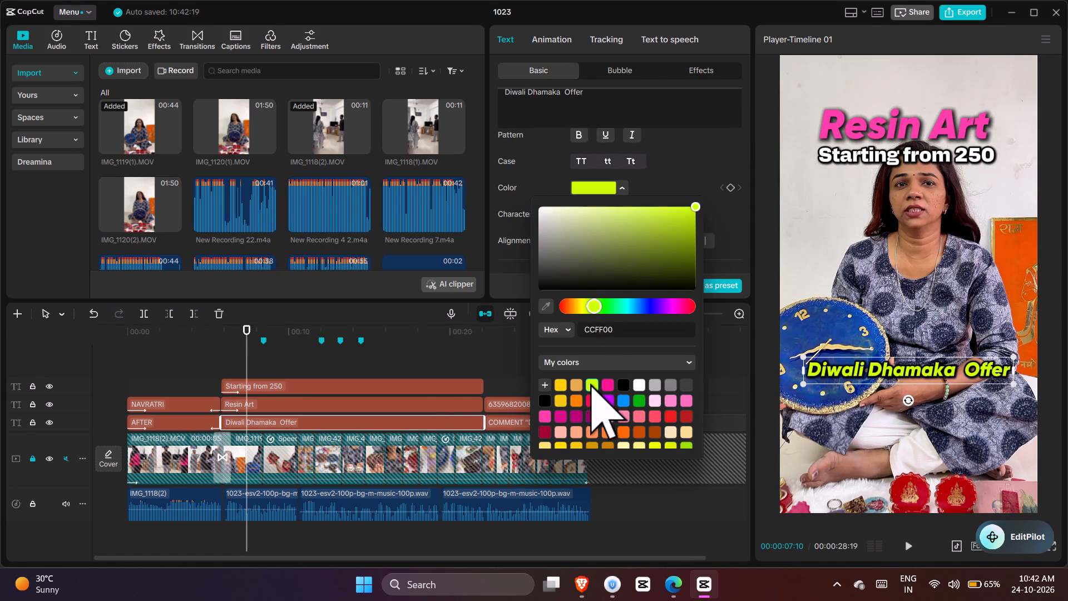
Delete the "Diwali Dhamaka Offer" title from the timeline.
double_click(218, 365)
click(362, 427)
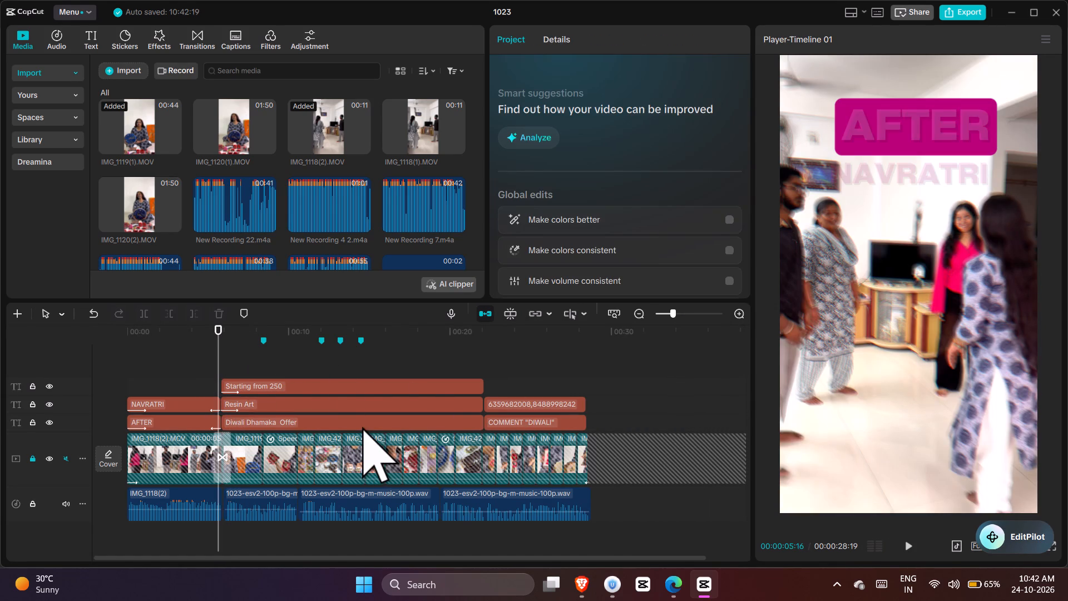
key(Delete)
Move the "Starting from 250" and "Resin Art" titles together down toward the text track freed by the deleted title.
drag(281, 370, 307, 396)
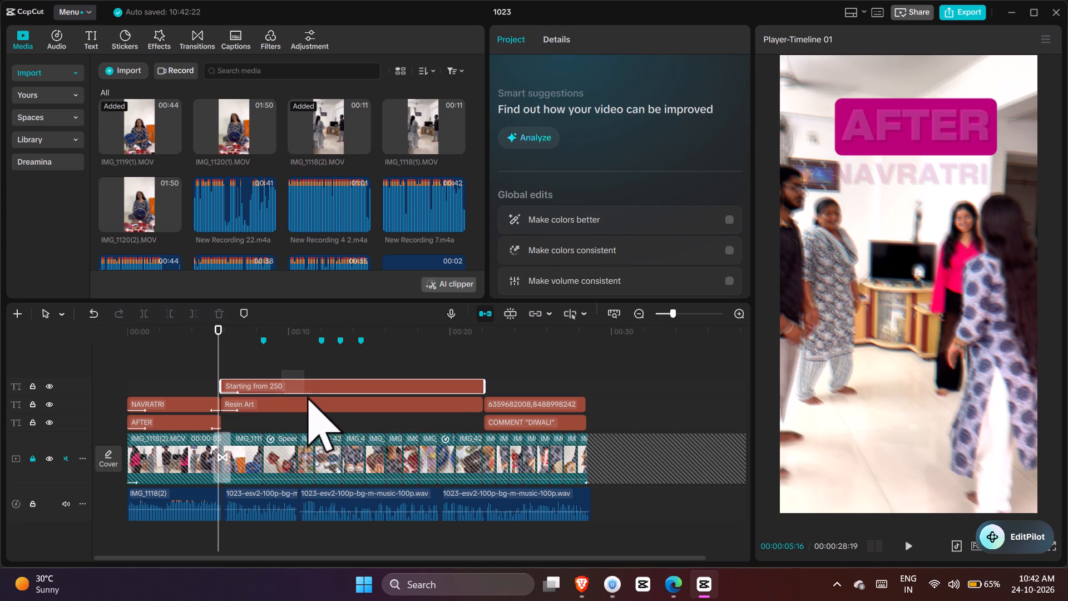
drag(307, 396, 313, 405)
drag(314, 404, 314, 423)
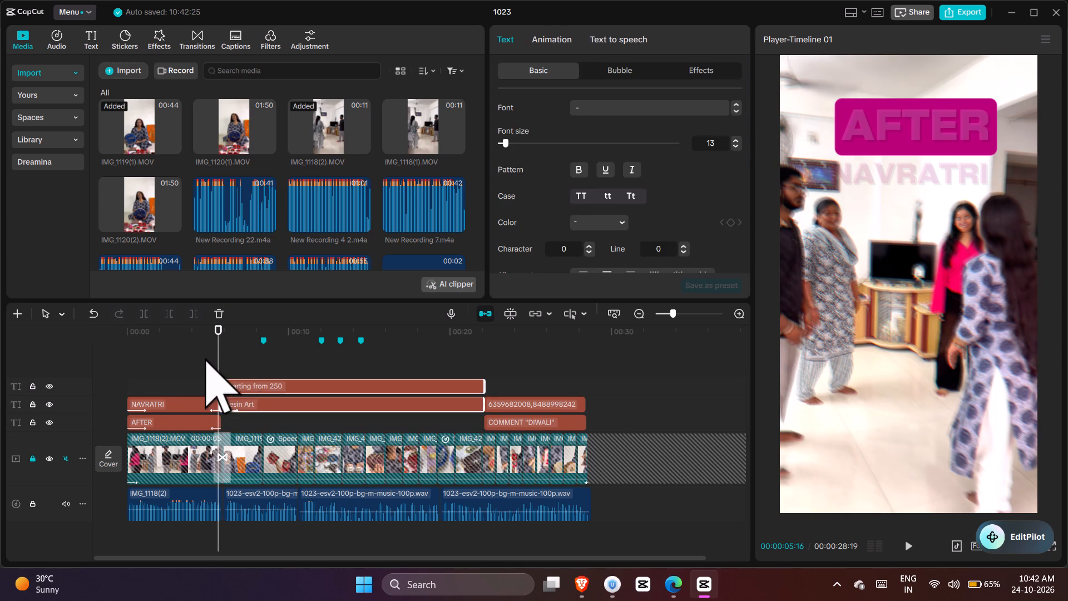
click(205, 358)
drag(263, 350, 308, 407)
drag(310, 407, 306, 431)
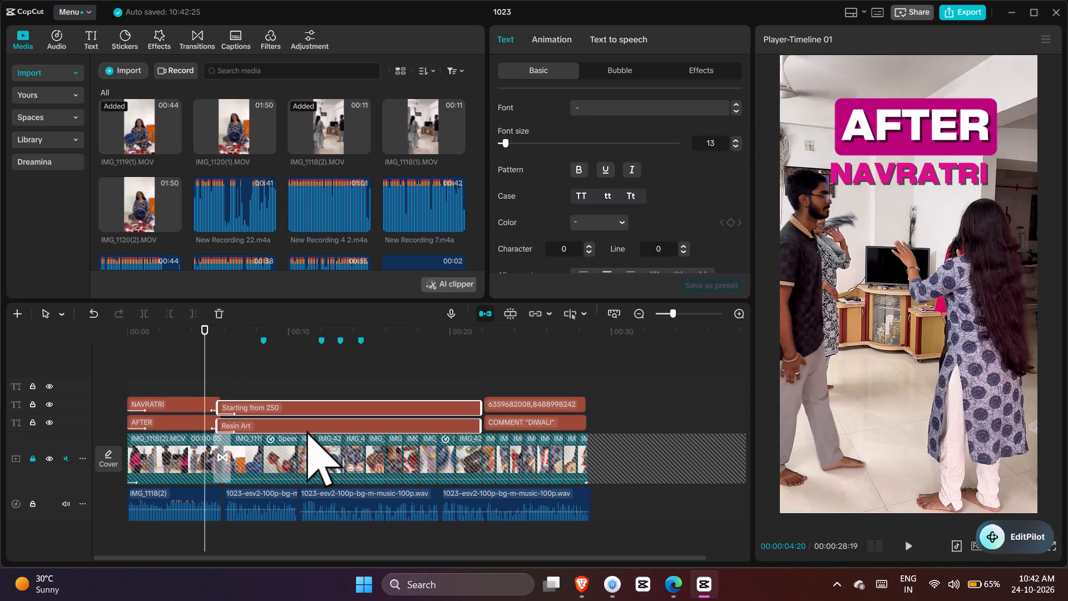
drag(306, 431, 309, 427)
Place "Resin Art" on the lowest text track and "Starting from 250" on the track directly above, both starting right after the opening titles.
click(309, 425)
drag(309, 427, 309, 443)
drag(317, 420, 319, 441)
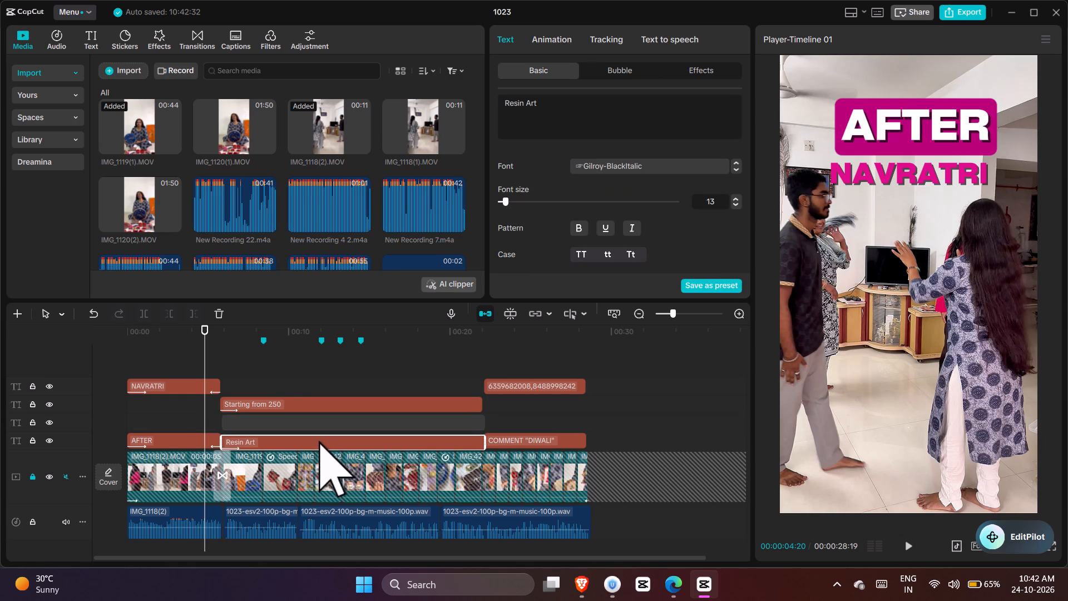
drag(319, 441, 315, 439)
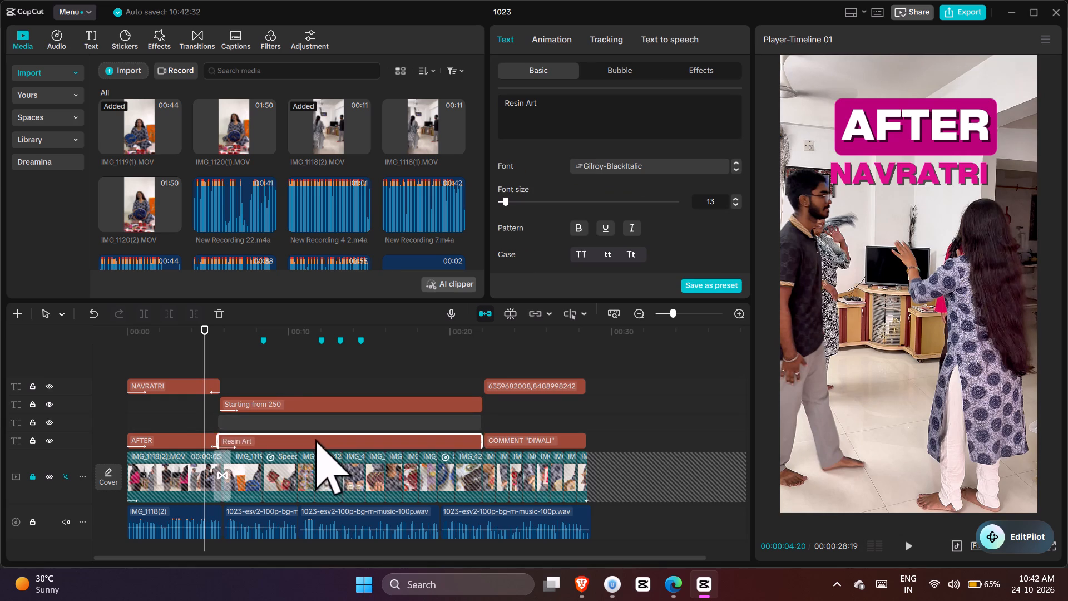
ctrl+scroll(315, 439, up, 19)
drag(313, 428, 331, 446)
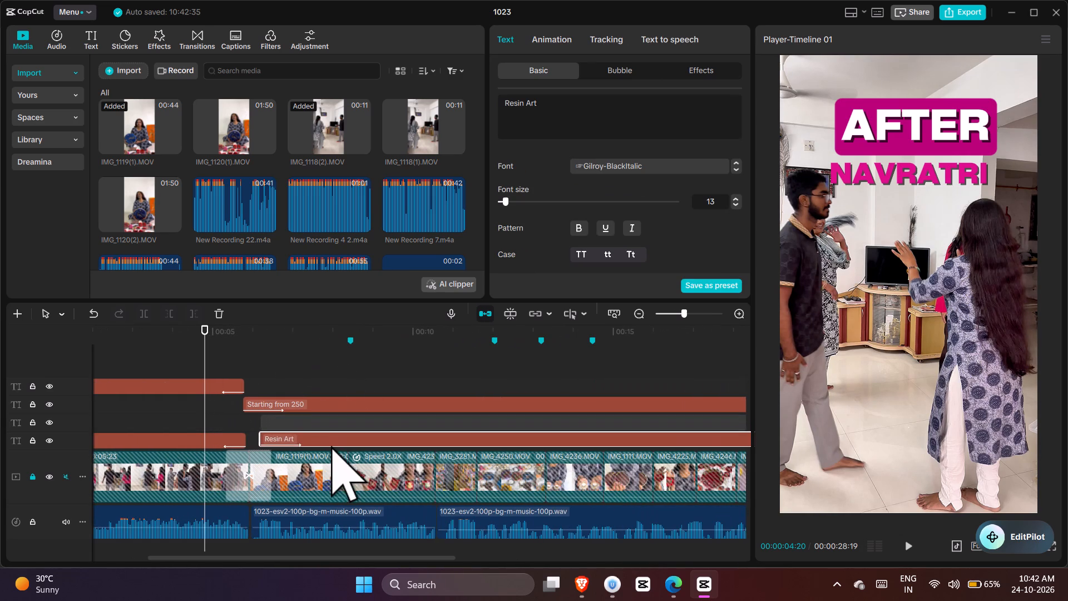
drag(331, 446, 322, 448)
drag(318, 410, 330, 412)
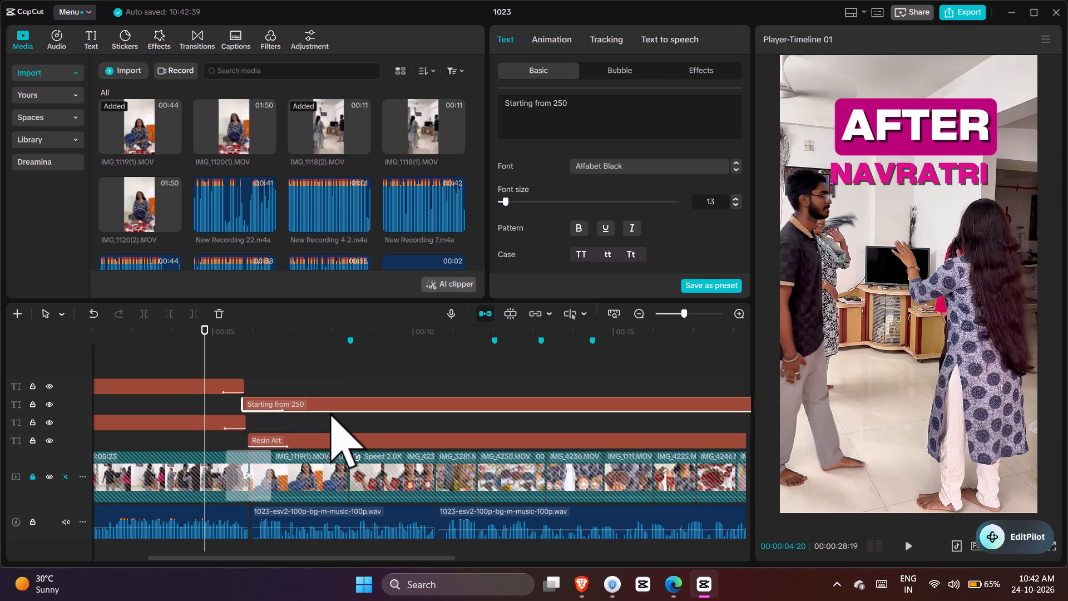
drag(330, 412, 322, 431)
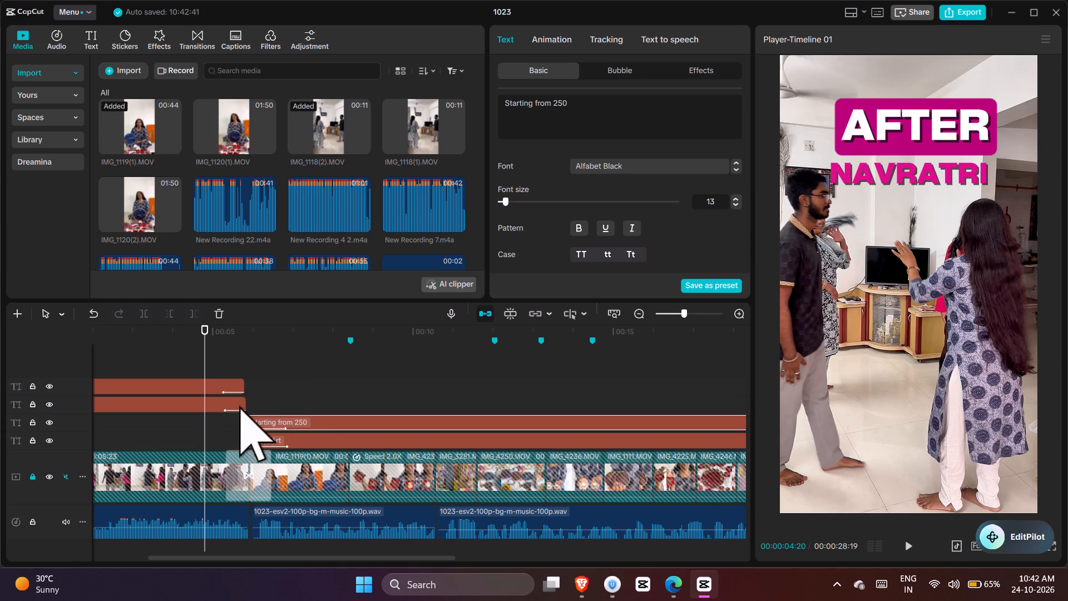
Move AFTER to the lowest text track and NAVRATRI to the track above it, ahead of the "Resin Art" and "Starting from 250" titles.
drag(229, 400, 205, 438)
click(218, 378)
drag(217, 381, 204, 425)
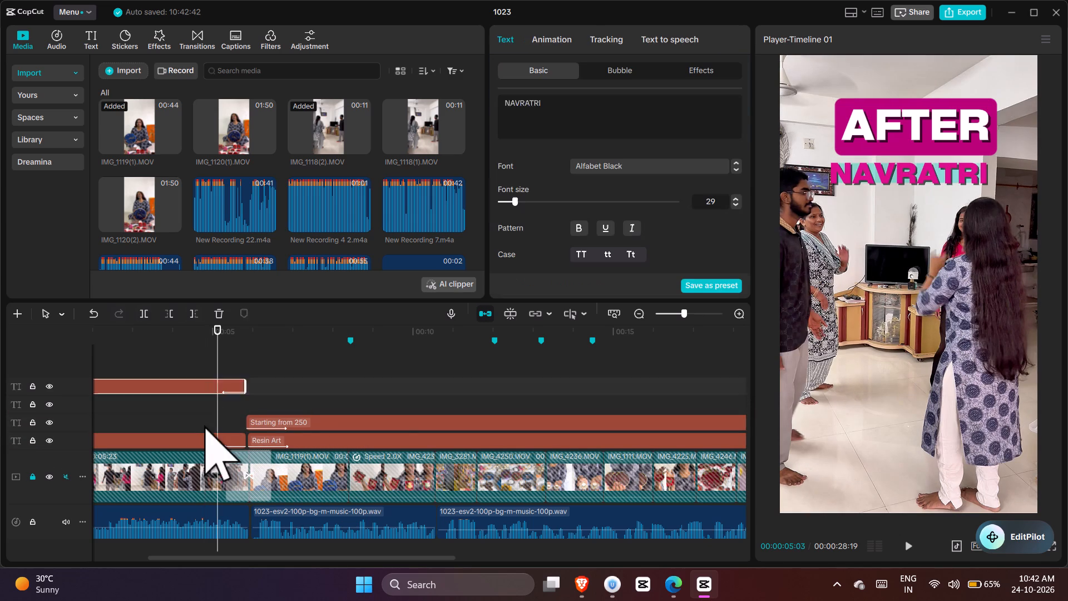
drag(204, 425, 174, 423)
Move the phone-number title and the COMMENT "DIWALI" title onto the two text tracks directly after "Starting from 250" and "Resin Art".
drag(424, 559, 586, 554)
drag(573, 351, 621, 401)
drag(621, 401, 635, 418)
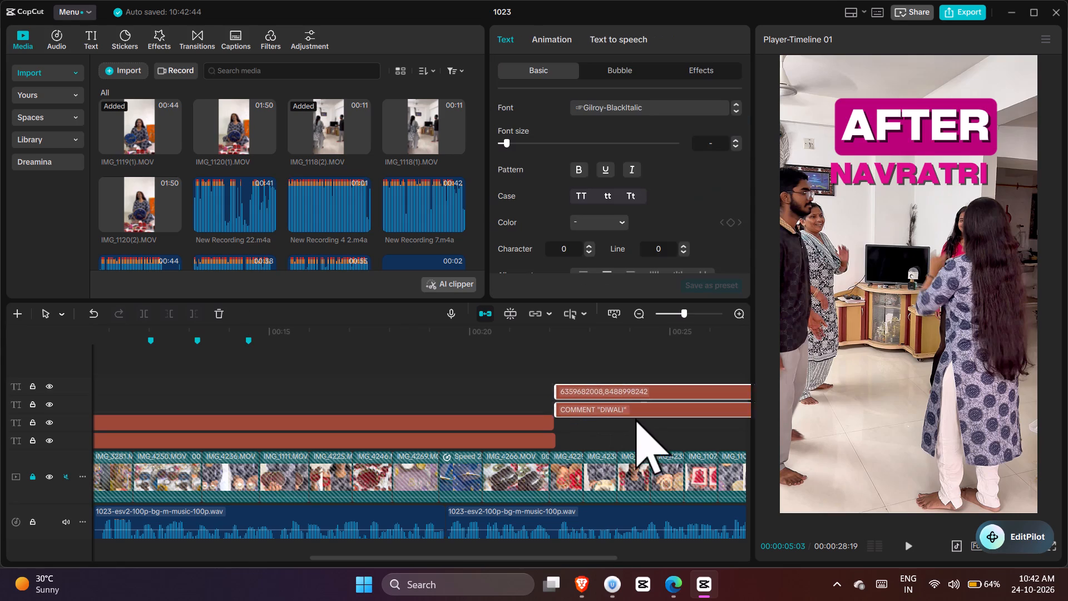
drag(635, 418, 622, 442)
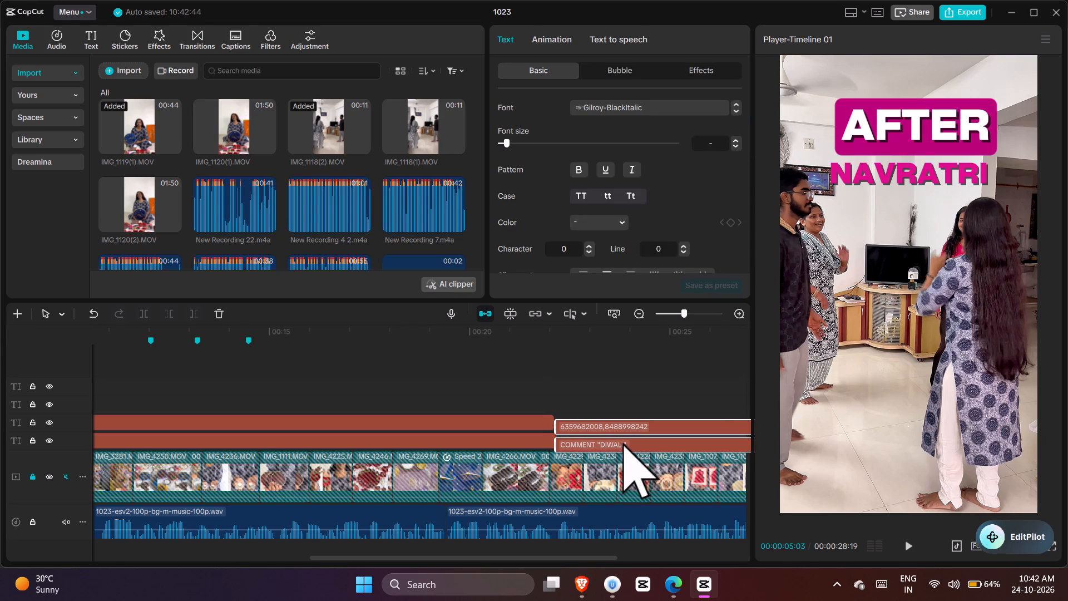
drag(622, 442, 620, 442)
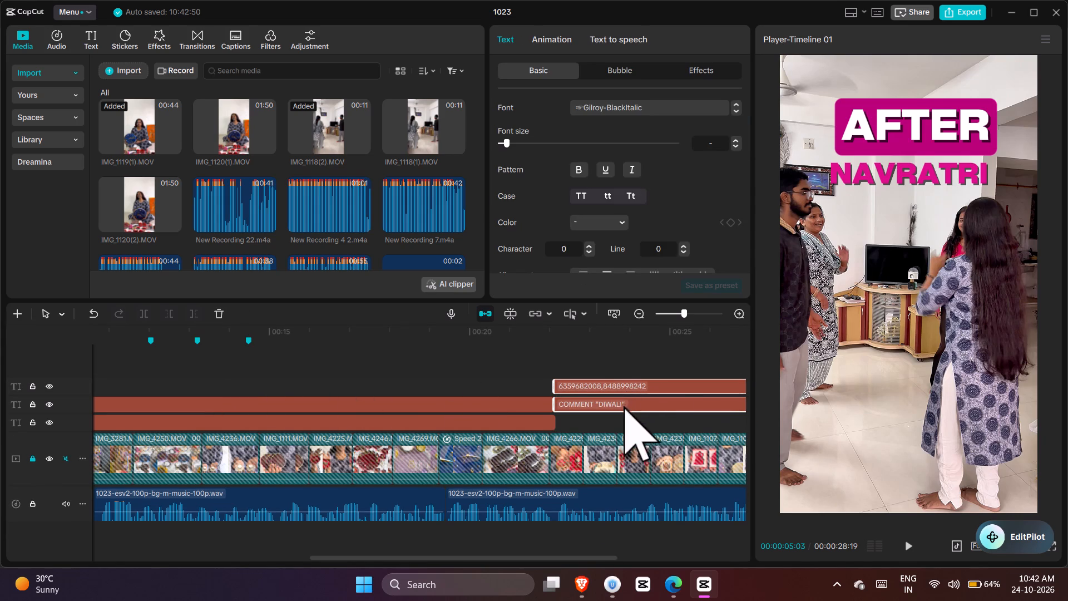
drag(624, 407, 629, 429)
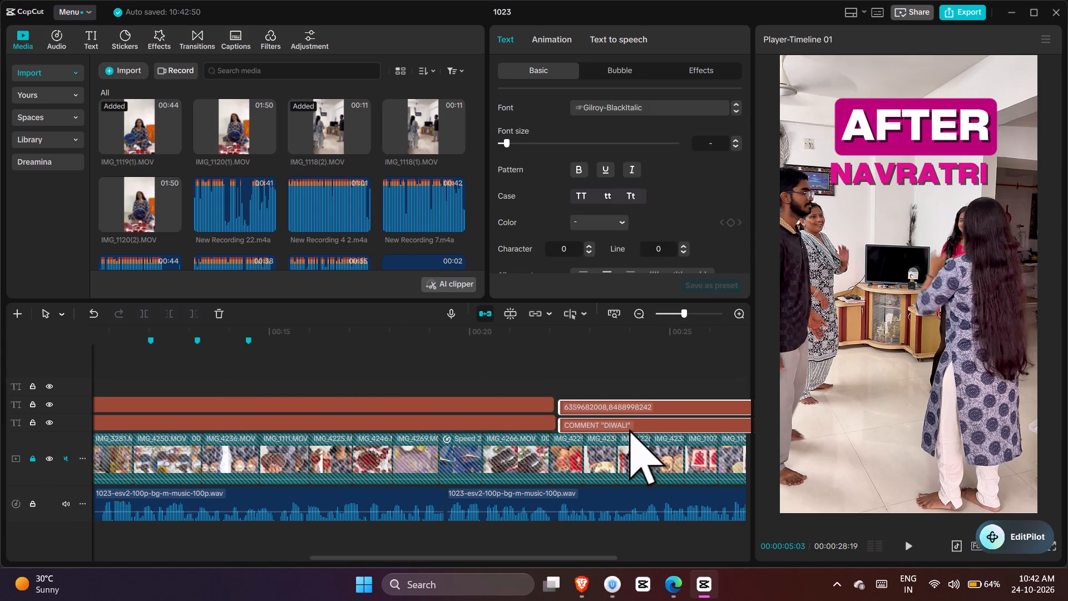
drag(629, 429, 628, 429)
click(628, 429)
drag(615, 400, 604, 382)
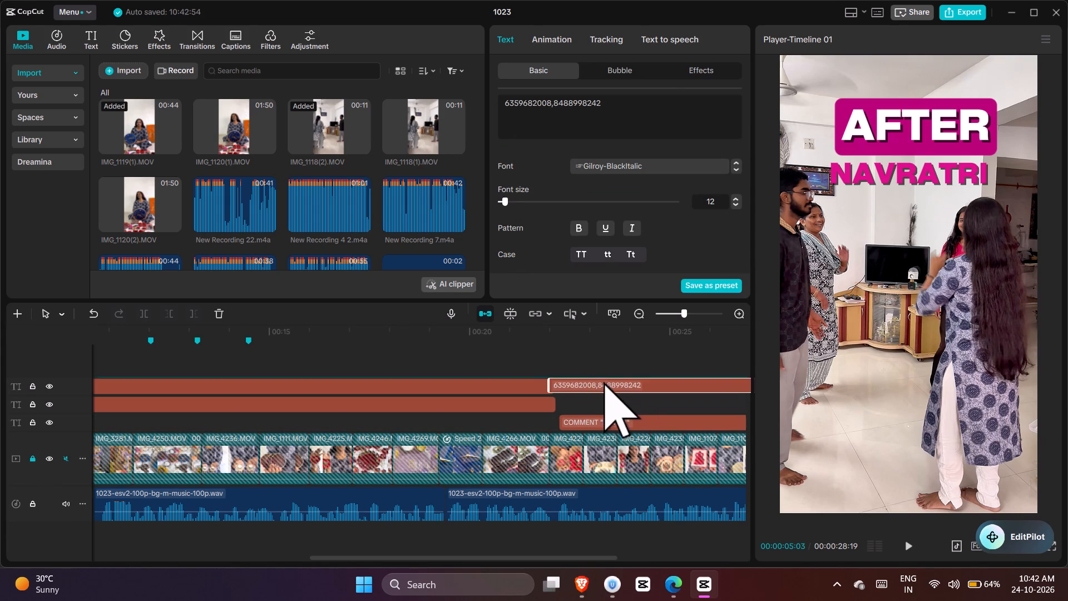
drag(604, 382, 612, 382)
drag(611, 421, 611, 403)
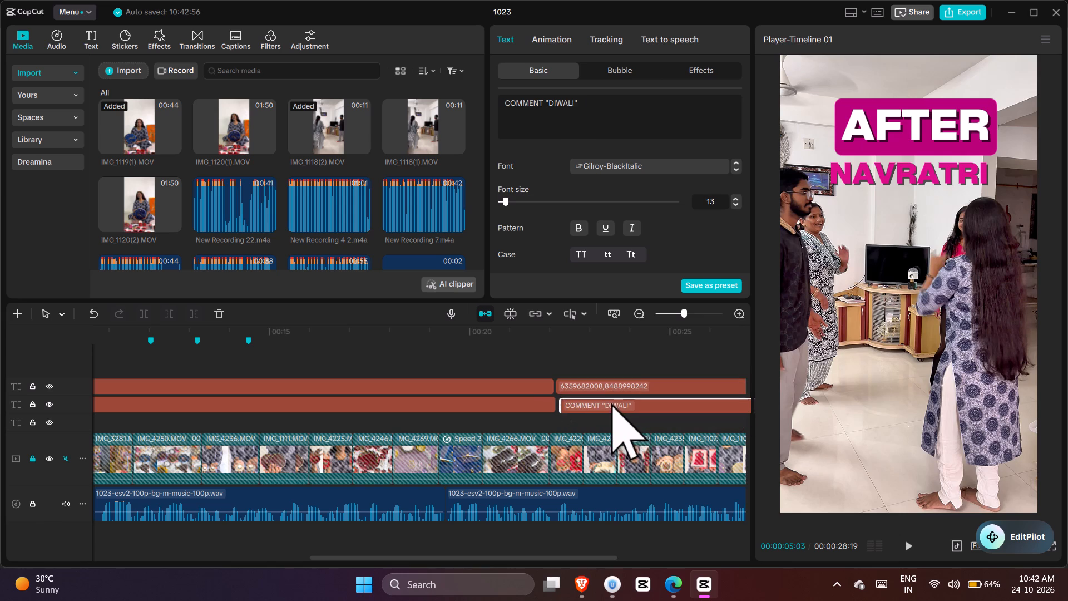
drag(611, 403, 609, 405)
Split the "Starting from 250" and "Resin Art" titles at the timeline marker at 00:00:08:11.
click(542, 367)
drag(542, 367, 107, 354)
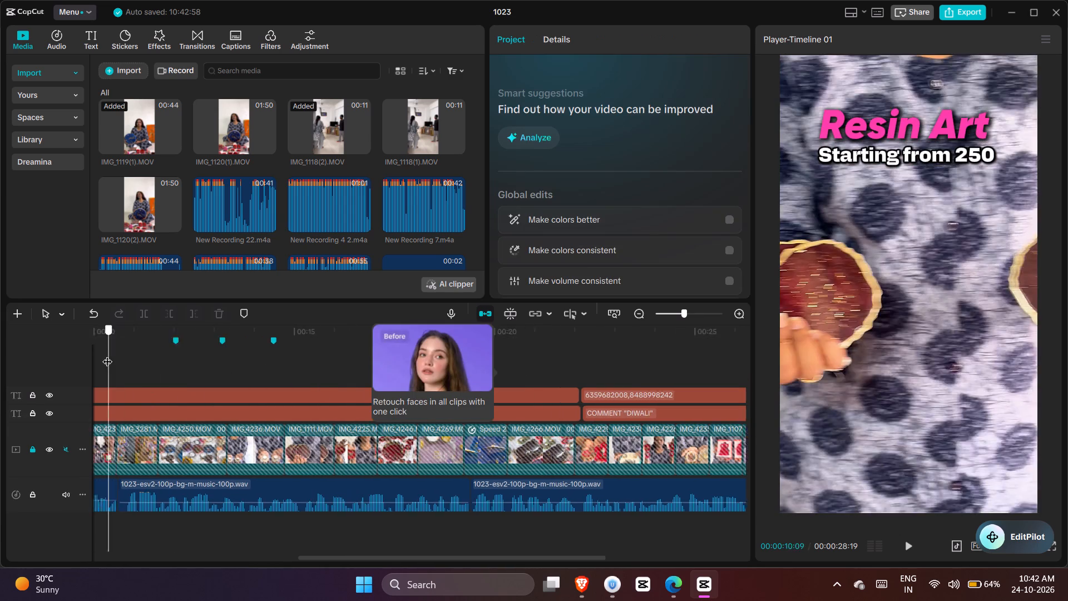
drag(107, 354, 179, 357)
key(space)
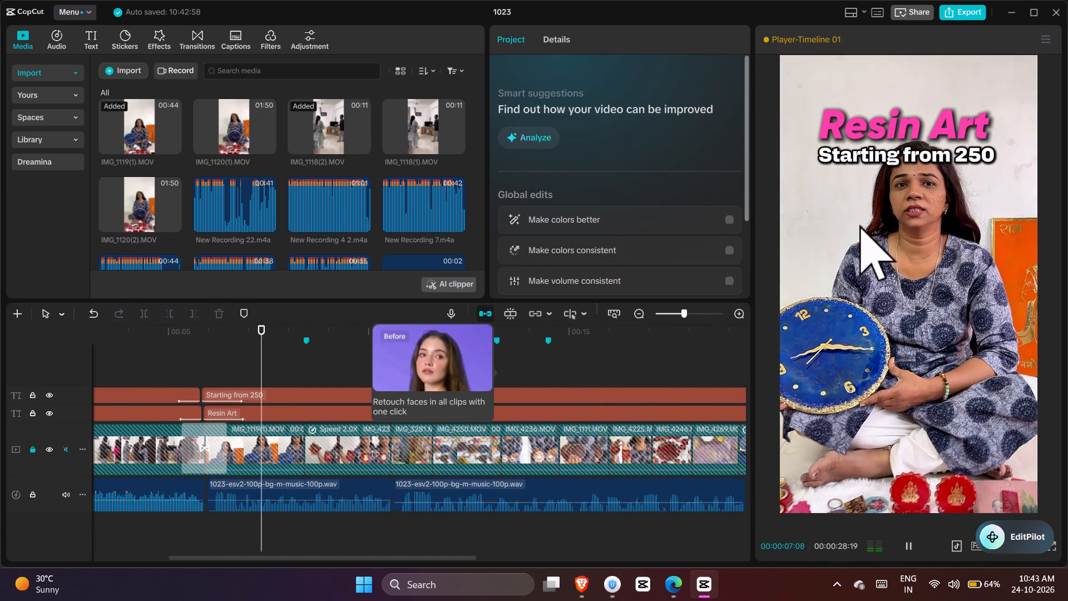
key(space)
drag(297, 361, 300, 368)
click(298, 366)
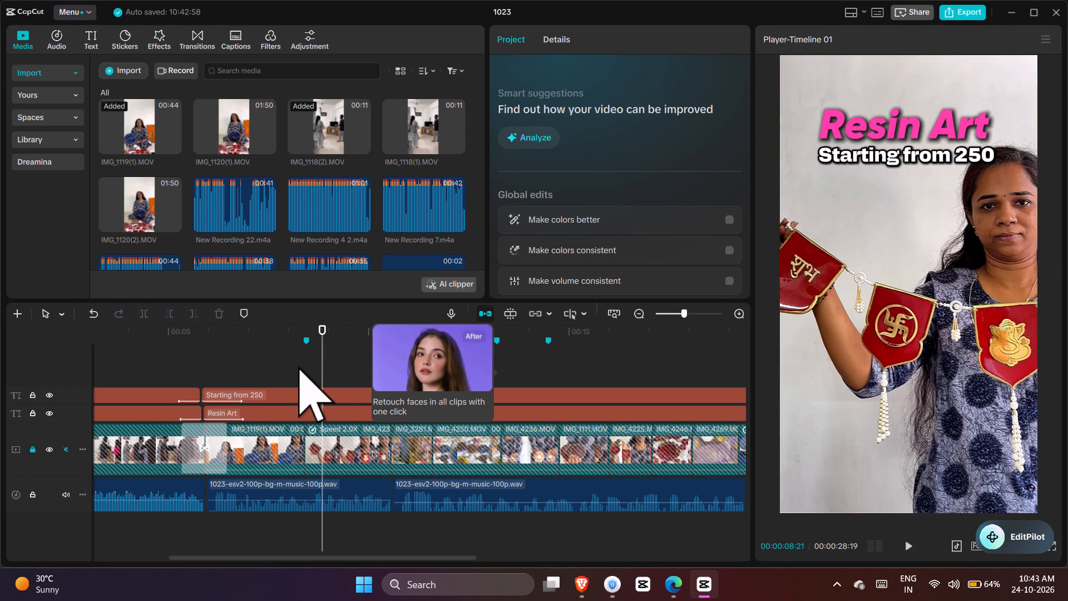
click(297, 364)
drag(296, 364, 304, 370)
ctrl+click(304, 405)
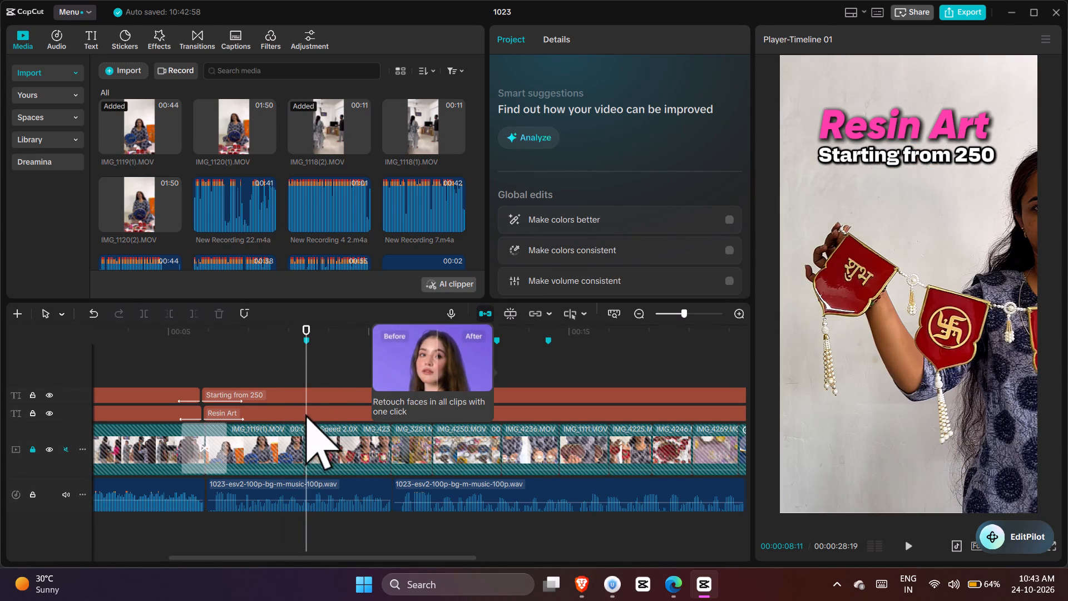
ctrl+click(305, 412)
ctrl+click(307, 395)
key(ctrl+b)
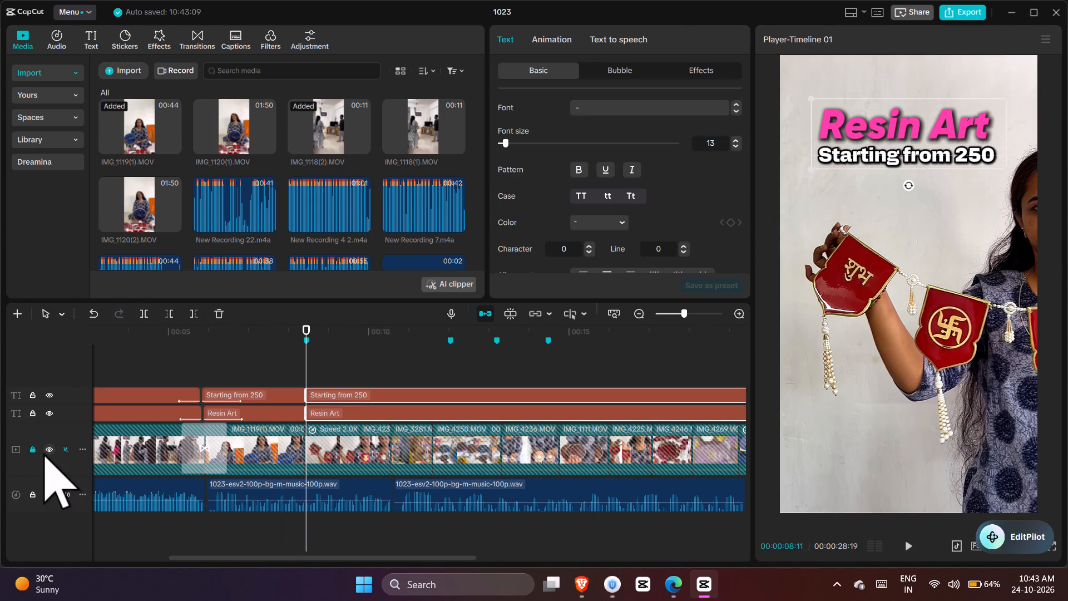
Unlock the main video track and search the transitions library for "glare".
click(28, 448)
click(308, 358)
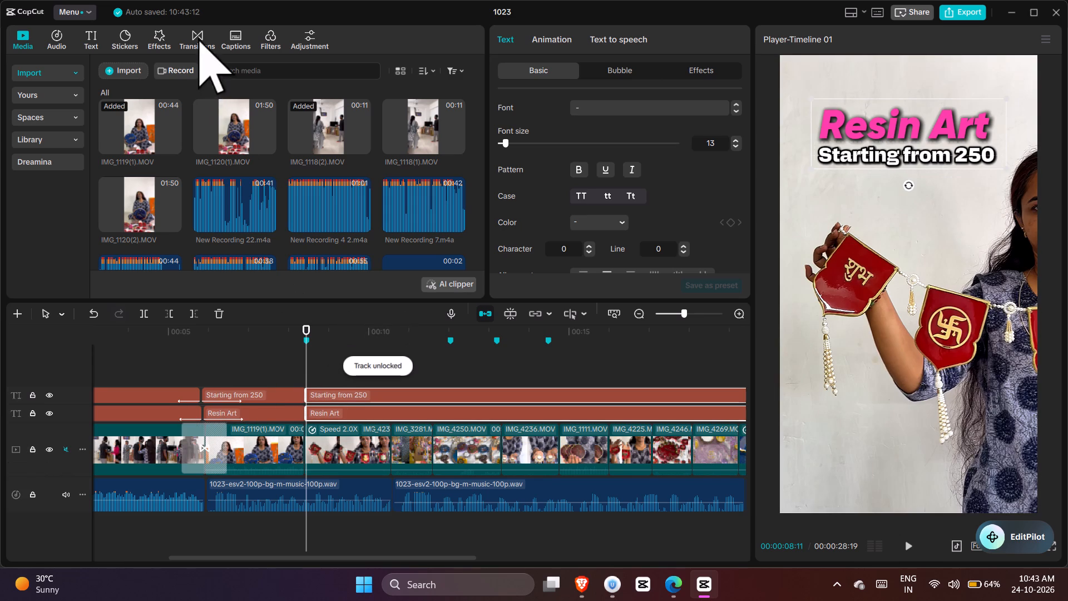
click(198, 38)
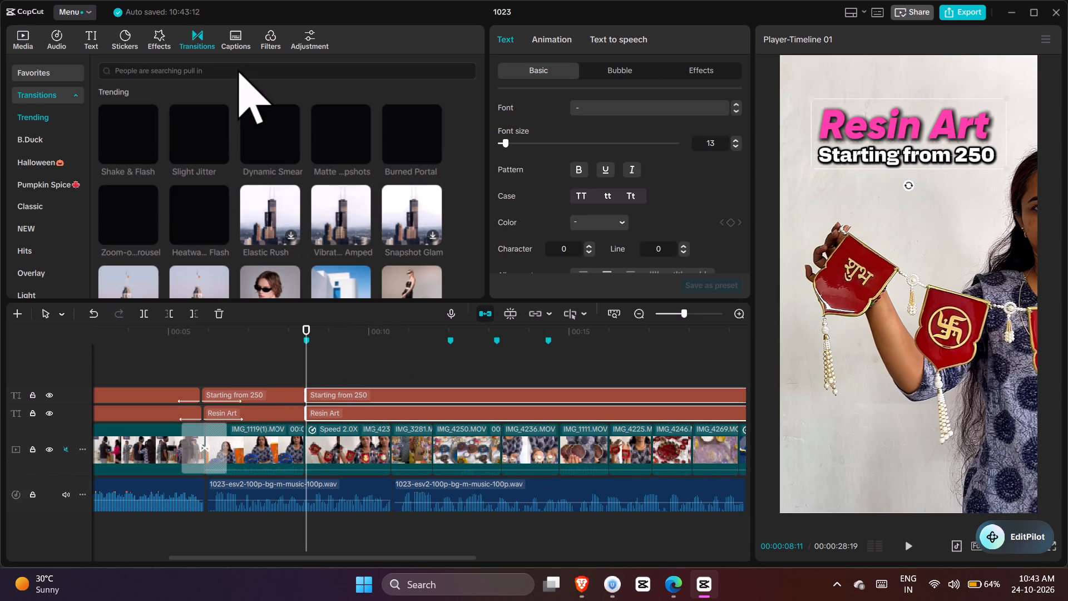
click(216, 68)
text(glafre)
key(BackSpace)
key(BackSpace)
text(re)
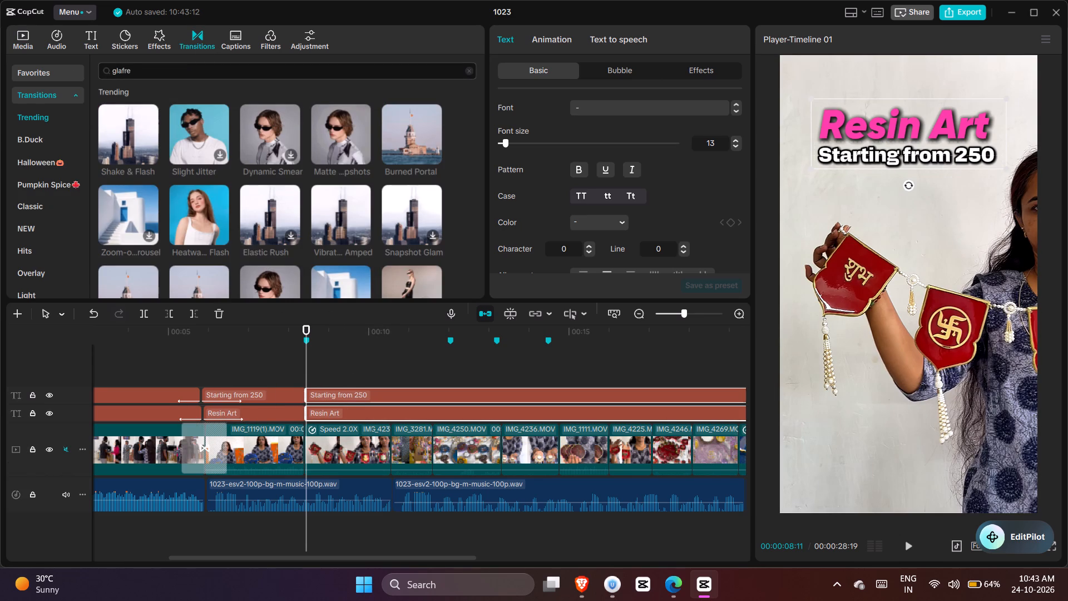
key(BackSpace)
key(BackSpace)
key(BackSpace)
text(re)
key(Return)
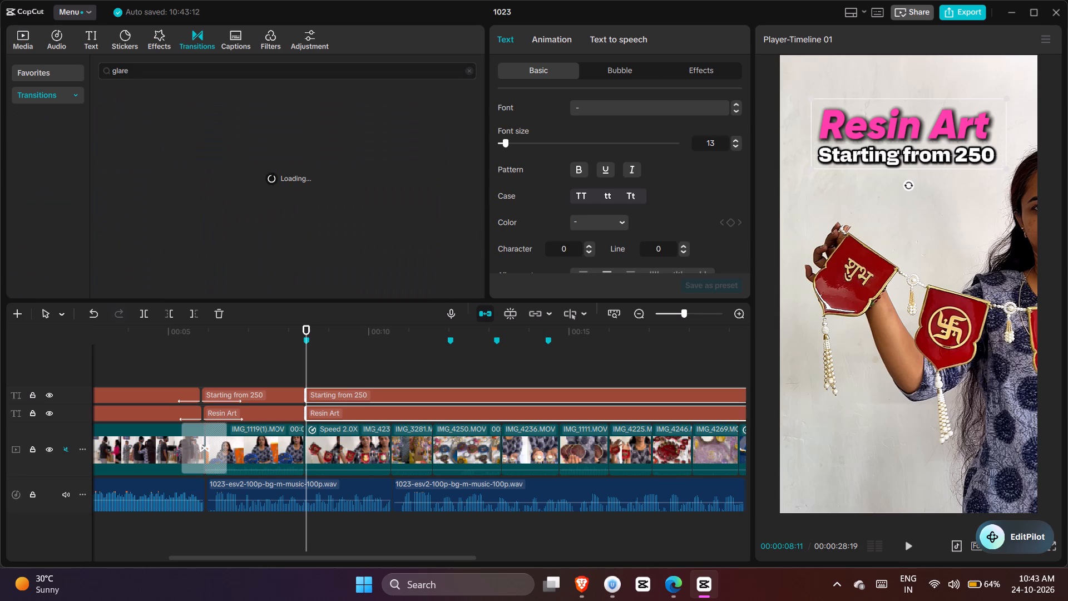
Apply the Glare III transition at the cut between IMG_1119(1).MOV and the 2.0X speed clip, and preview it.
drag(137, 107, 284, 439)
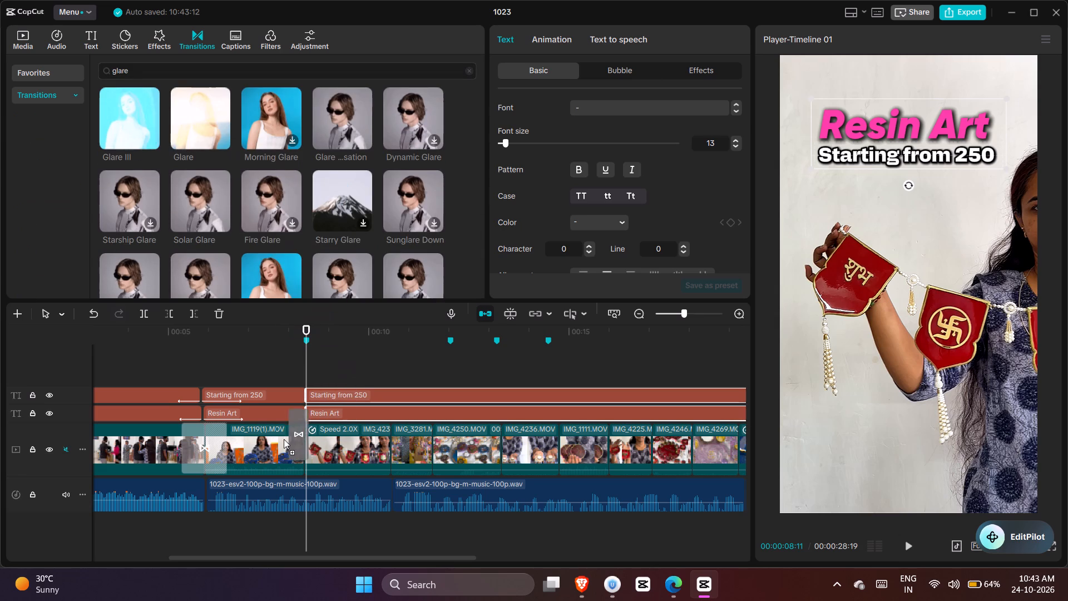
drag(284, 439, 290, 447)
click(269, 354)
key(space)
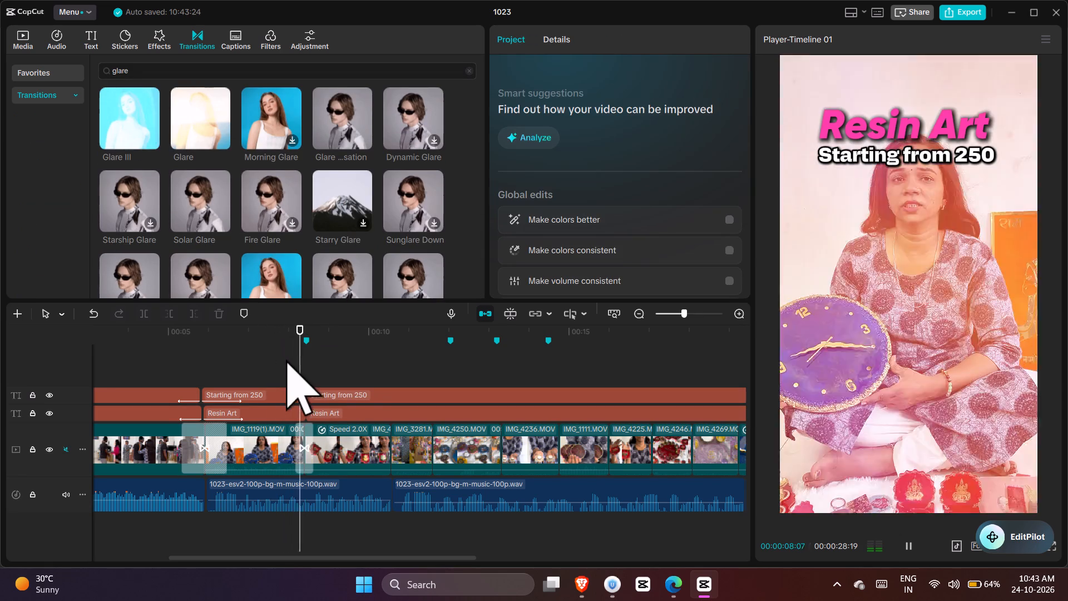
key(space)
Replace the transition after IMG_1119(1).MOV with Glare, accept duplicate frames without further reminders, and preview it.
drag(204, 128, 290, 329)
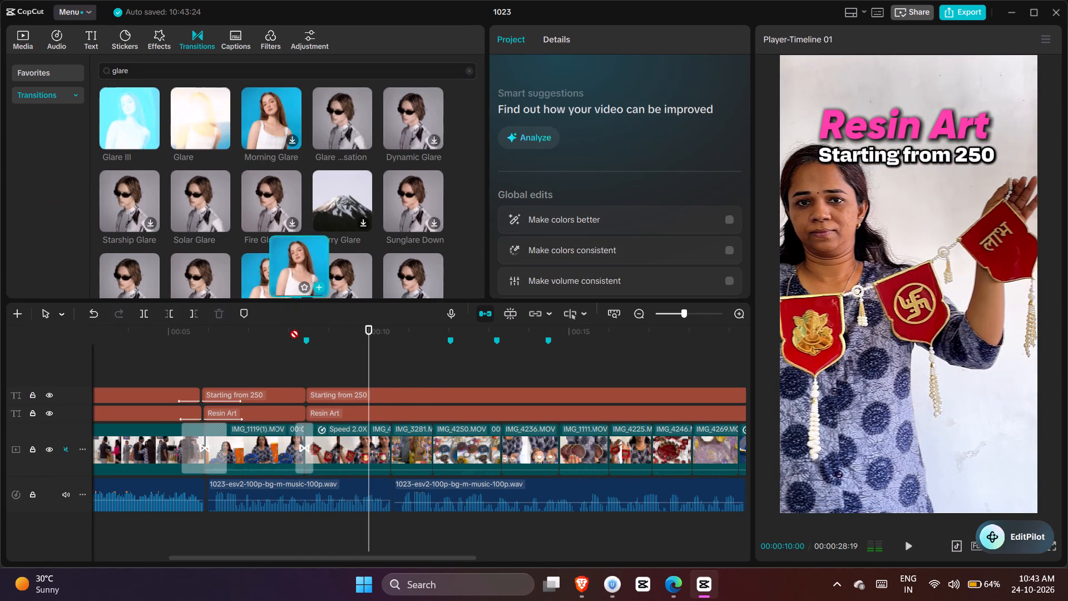
drag(290, 329, 295, 453)
click(288, 356)
key(space)
click(609, 331)
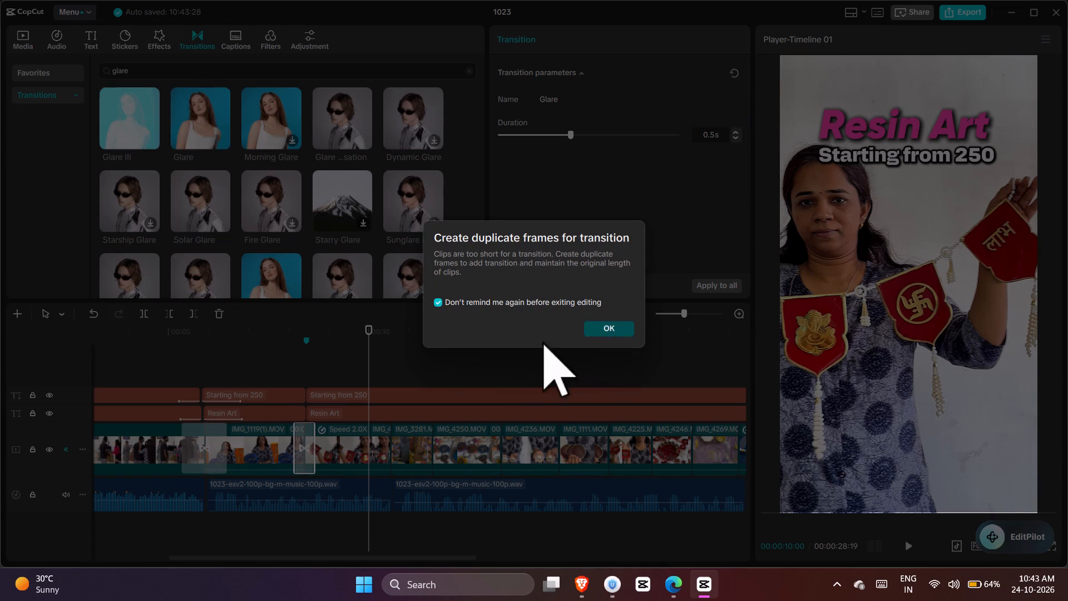
click(290, 369)
key(space)
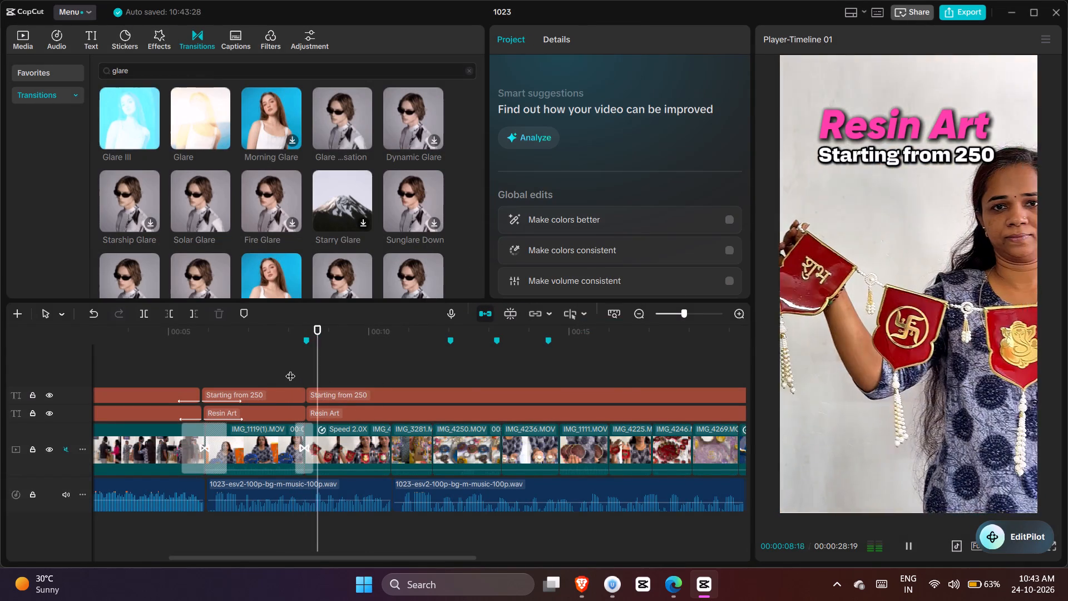
key(space)
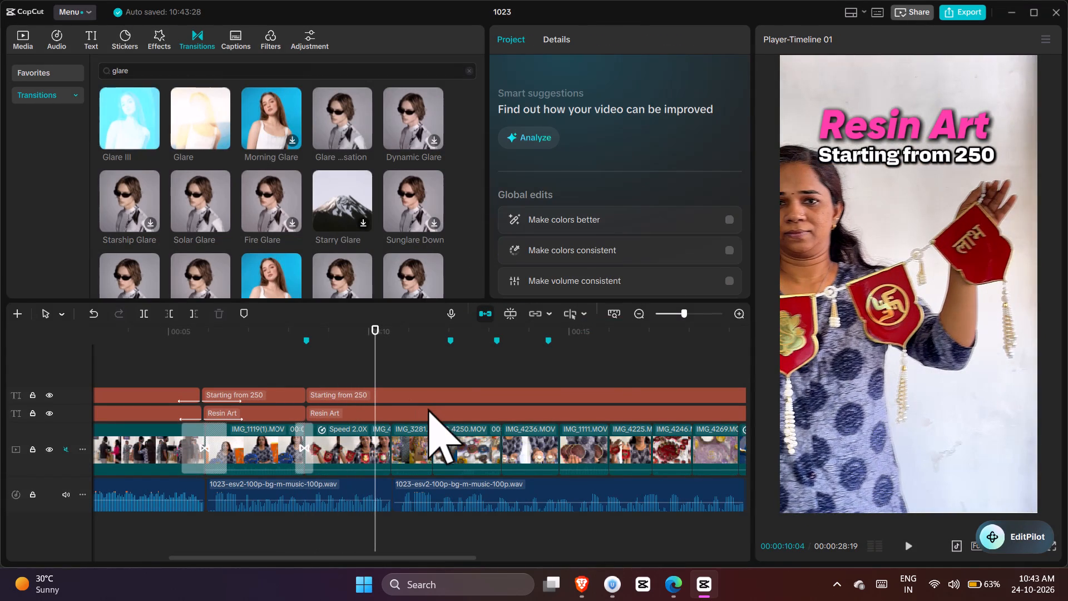
Change the second "Starting from 250" title to "Dhamaka Offer" and the second "Resin Art" title to "Diwali".
ctrl+click(428, 408)
ctrl+click(427, 395)
click(424, 395)
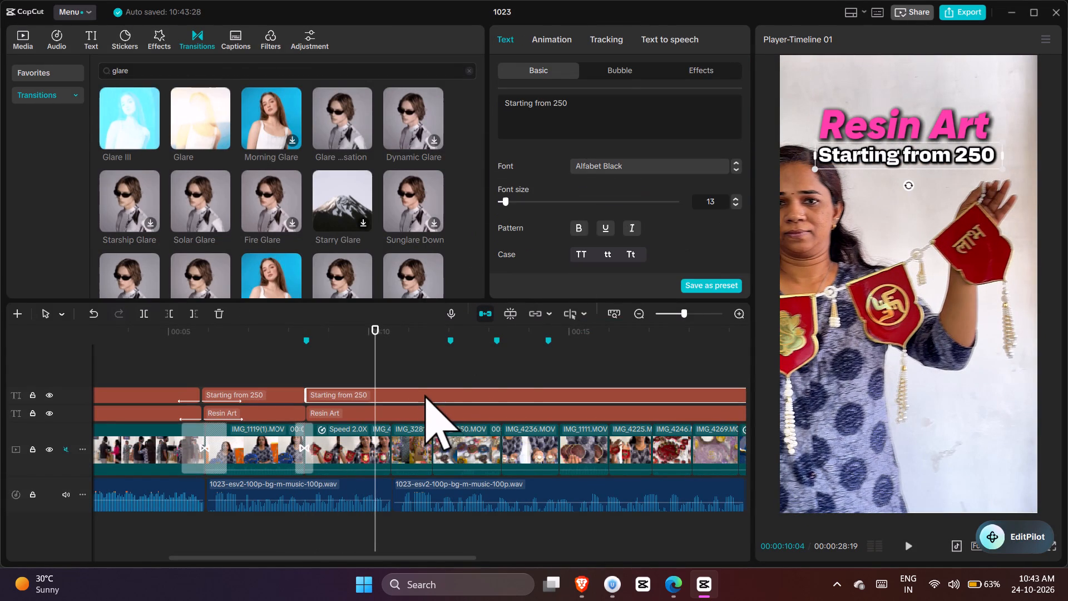
click(433, 417)
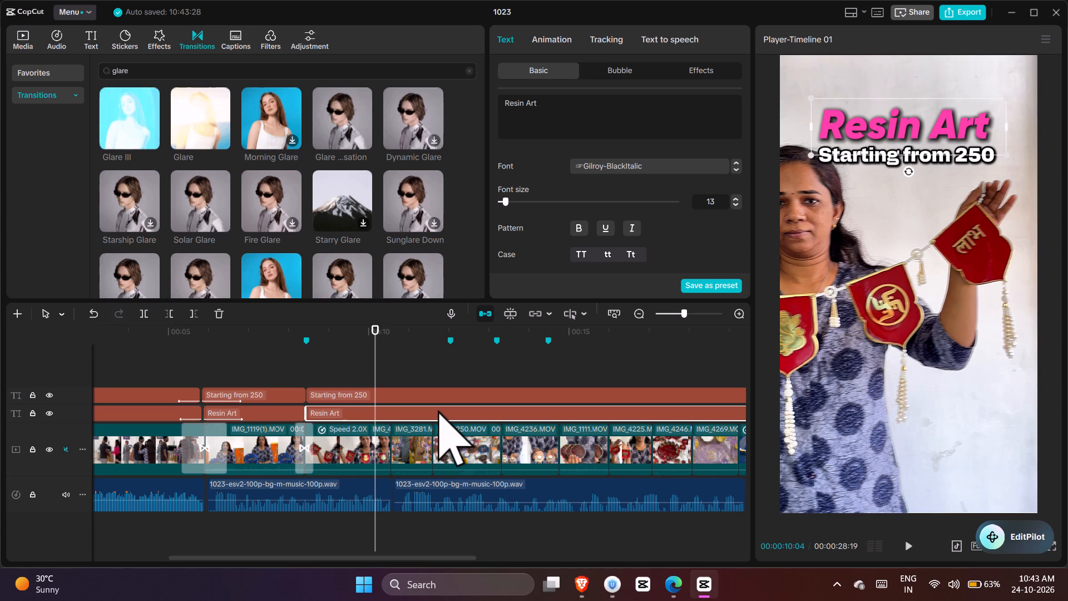
click(447, 396)
click(423, 413)
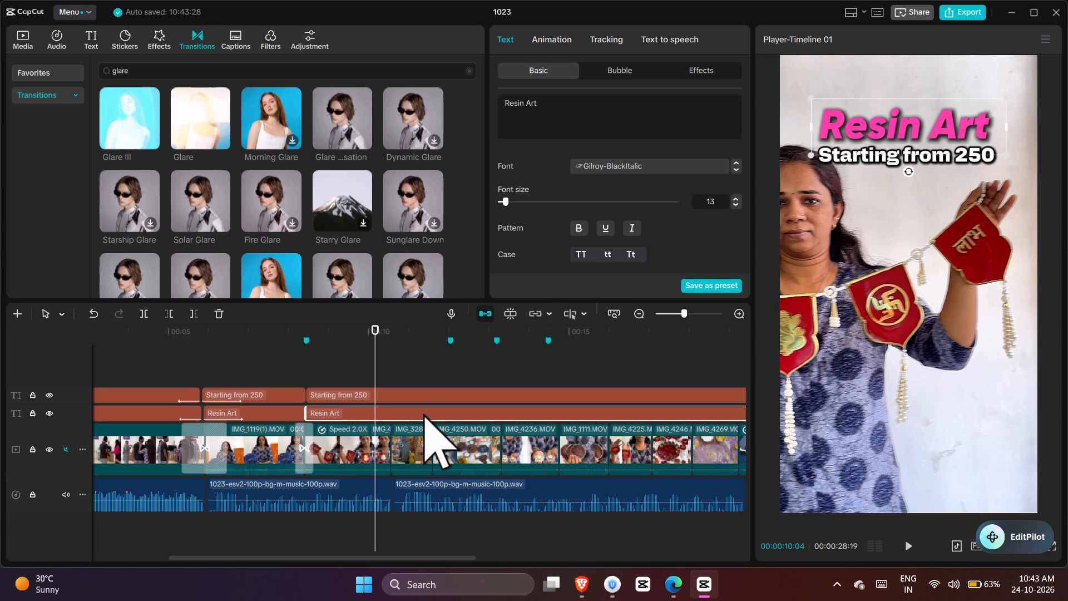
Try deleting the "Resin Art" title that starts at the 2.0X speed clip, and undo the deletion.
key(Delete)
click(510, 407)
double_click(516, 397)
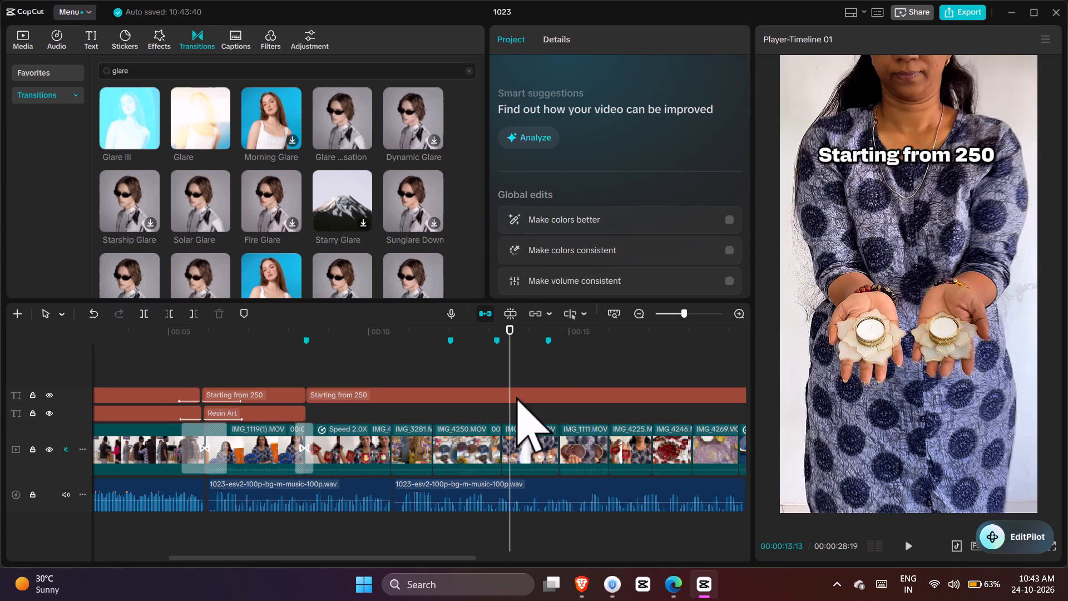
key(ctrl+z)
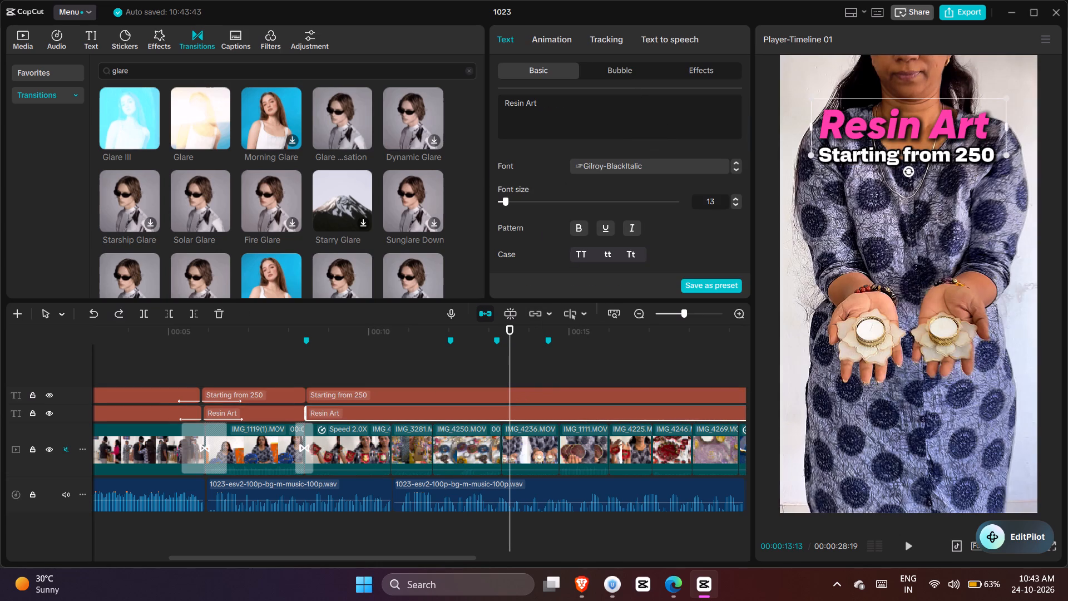
Change the "Resin Art" title starting at the 2.0X speed clip to "Diwali", and select the "Starting from 250" title above it on the timeline.
click(618, 104)
key(ctrl+a)
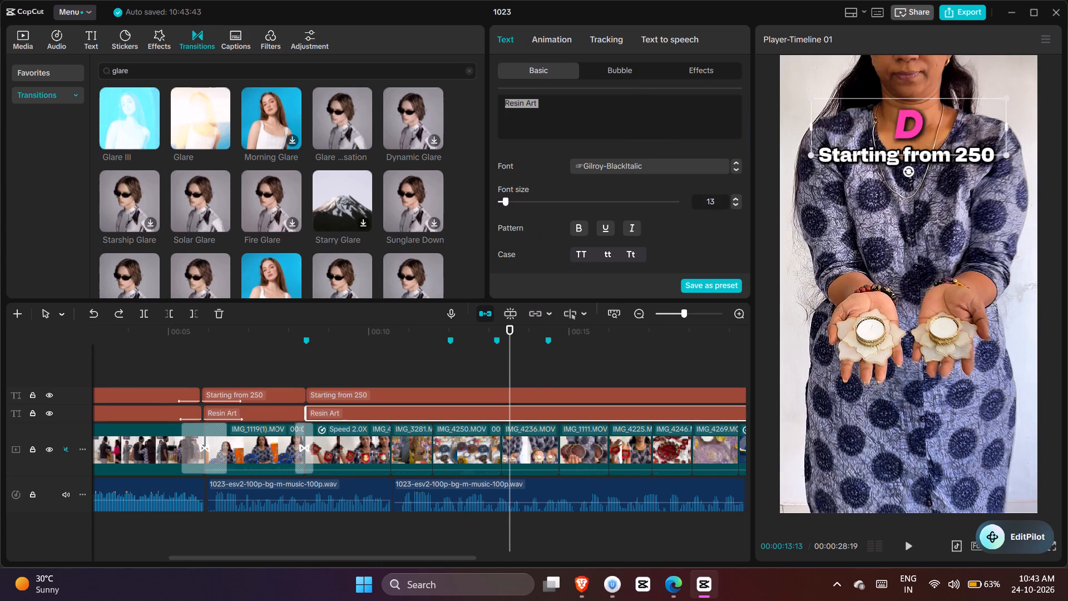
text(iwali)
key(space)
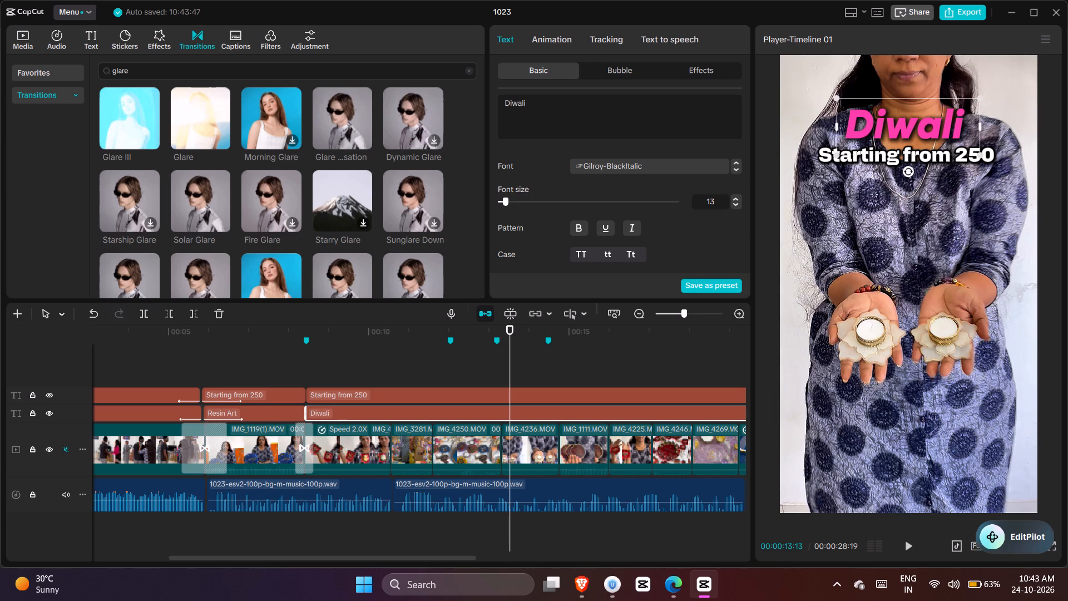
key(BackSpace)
click(440, 401)
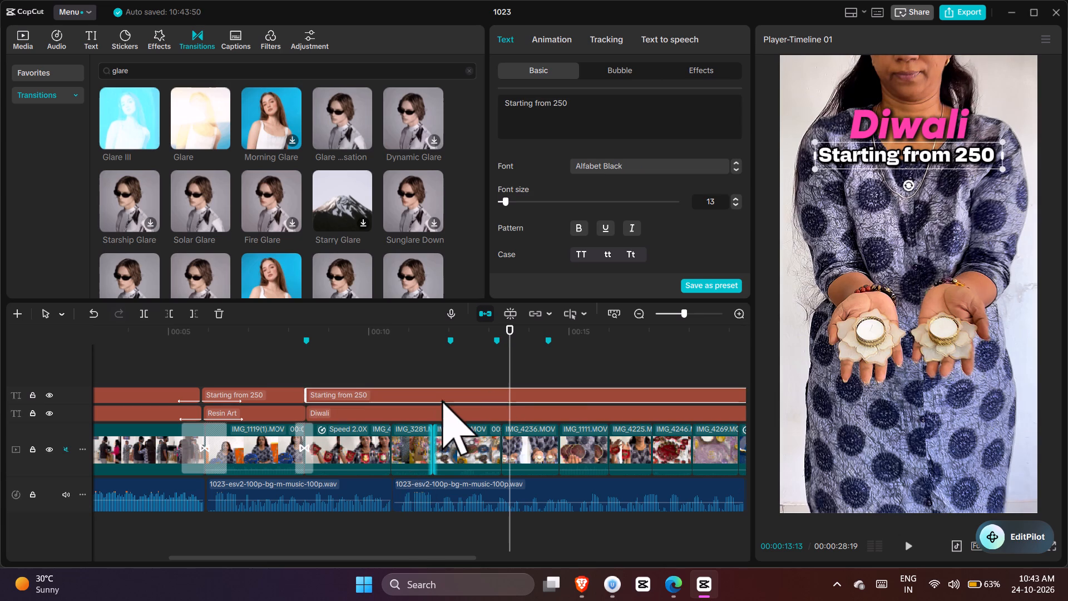
Check the computer's Wi-Fi connection in the system quick settings and return to the video editor.
click(965, 585)
click(958, 598)
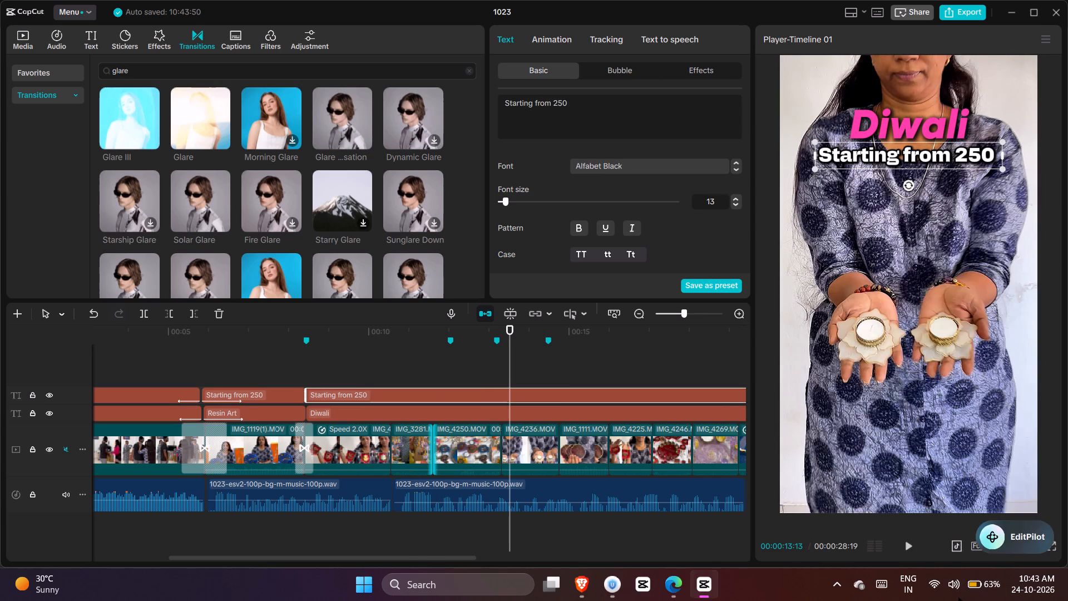
click(958, 598)
click(871, 336)
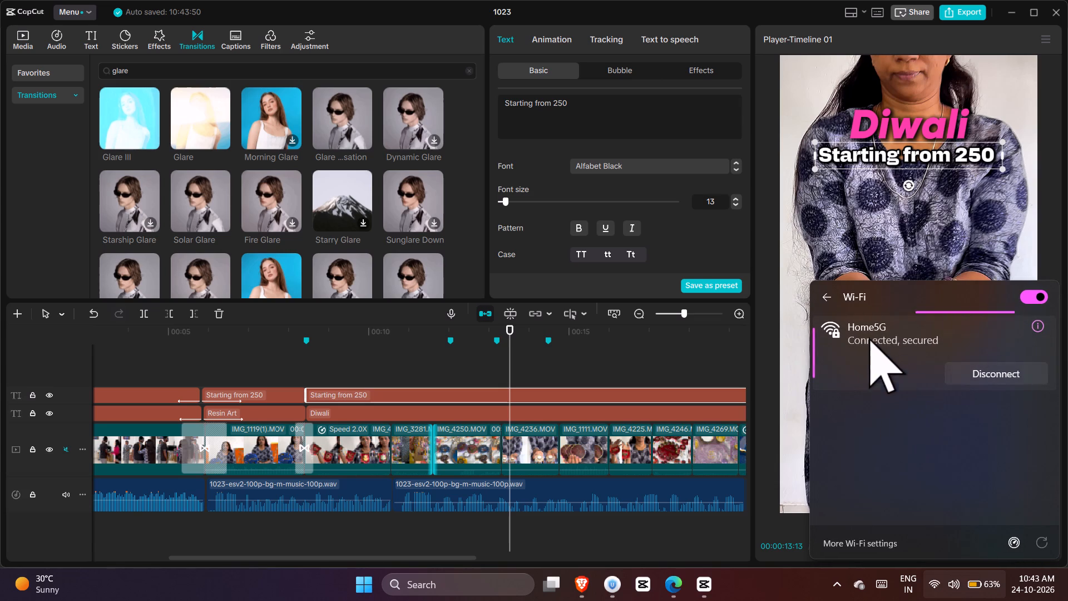
click(834, 300)
key(Escape)
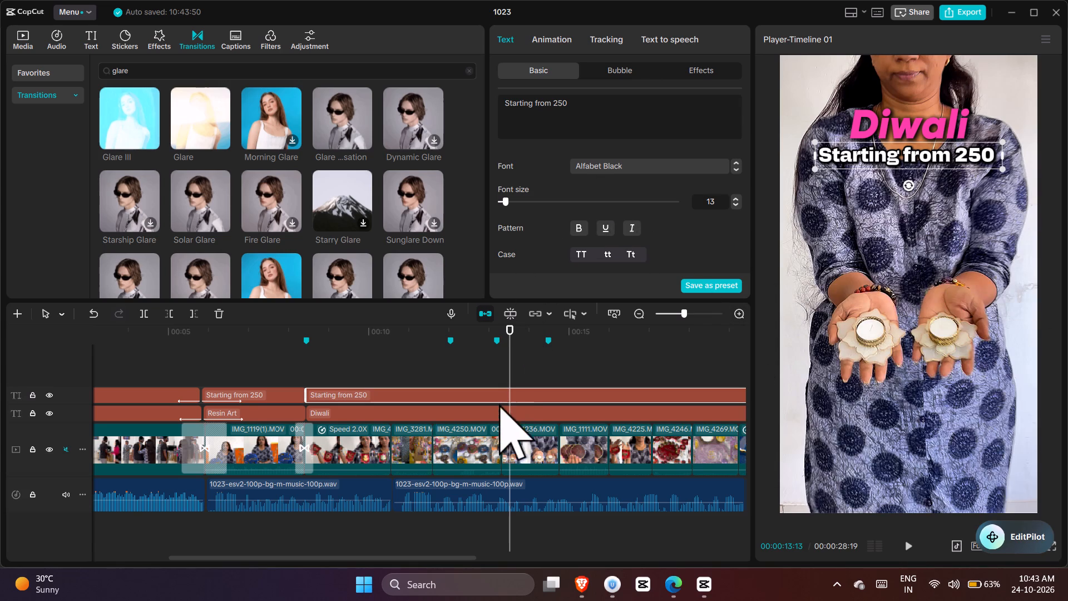
Change the selected "Starting from 250" title to "Dhamaka Offer".
double_click(608, 125)
key(ctrl+a)
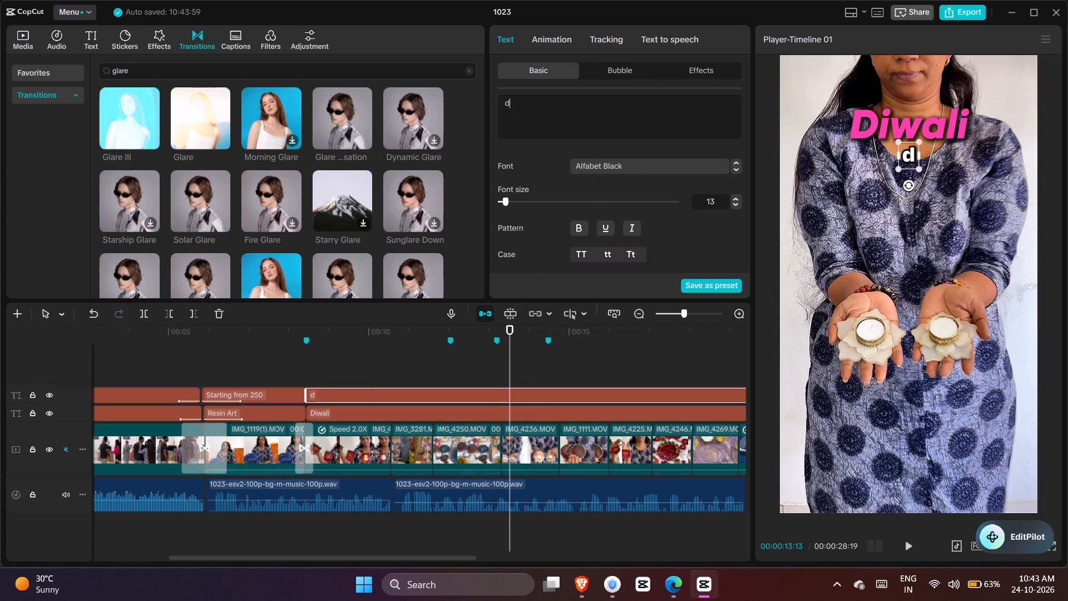
key(ctrl+a)
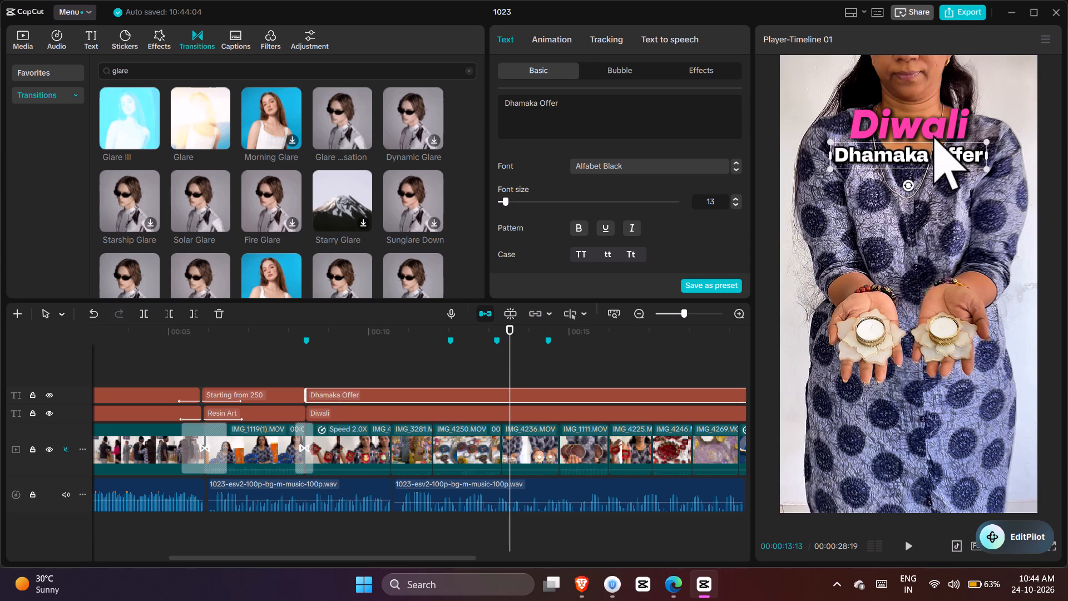
Scale the "Dhamaka Offer" title down slightly in the preview, beneath the "Diwali" title.
click(931, 130)
click(934, 162)
drag(989, 173, 982, 169)
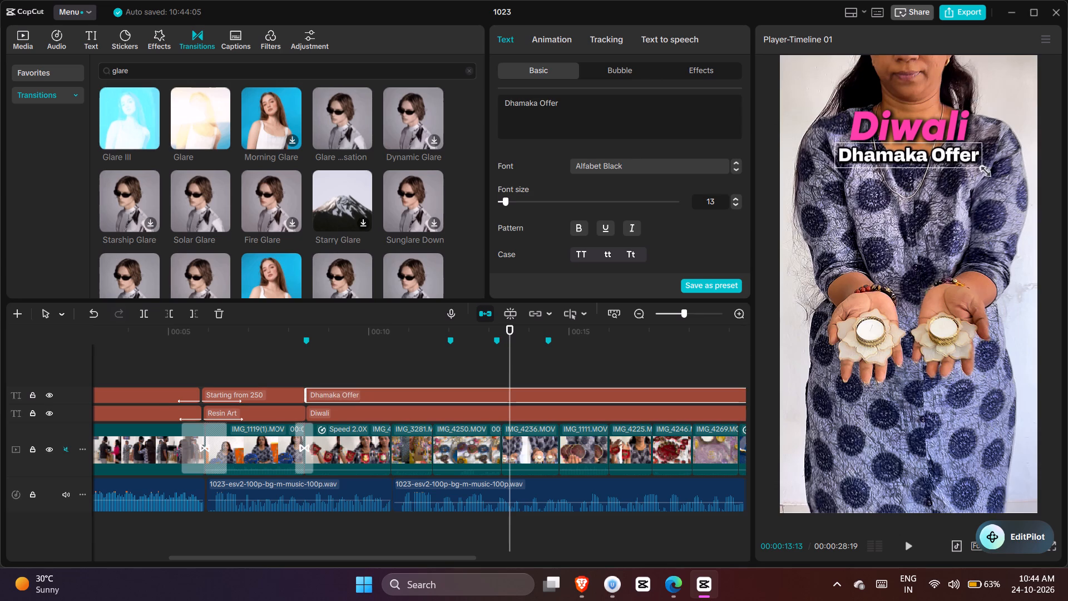
Enlarge the "Dhamaka Offer" and "Diwali" titles in the frame, keeping "Diwali" centred above, and preview their start.
drag(982, 169, 988, 178)
click(938, 131)
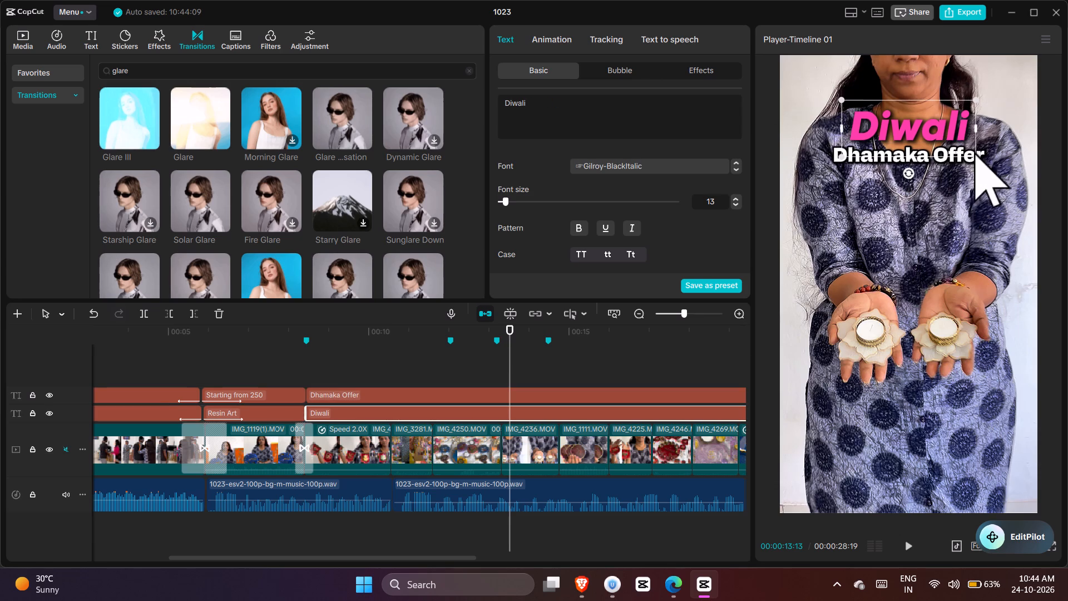
drag(976, 155, 990, 171)
click(943, 140)
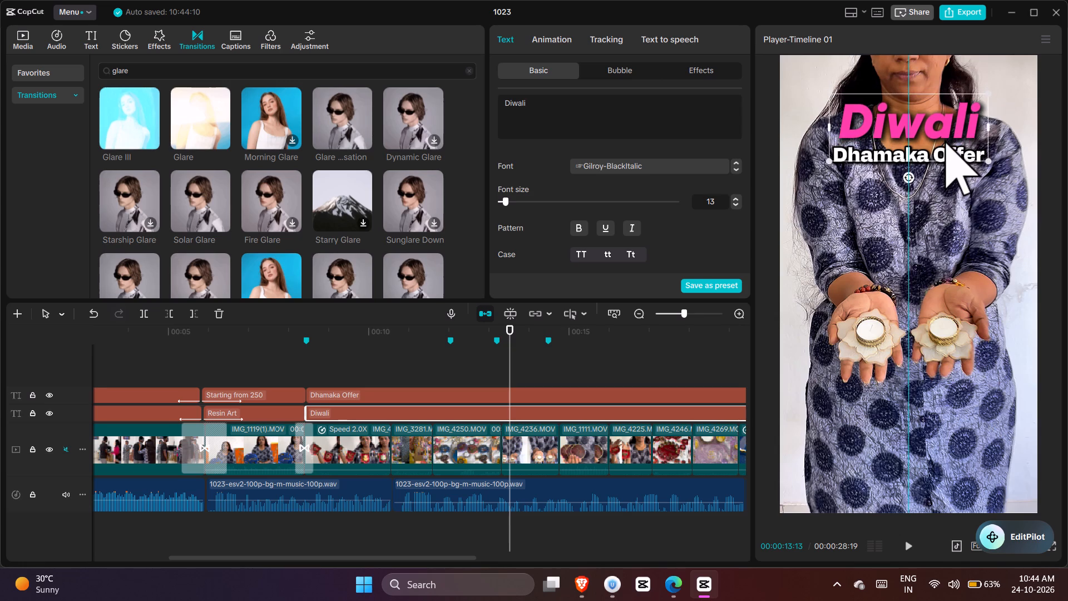
click(301, 338)
key(space)
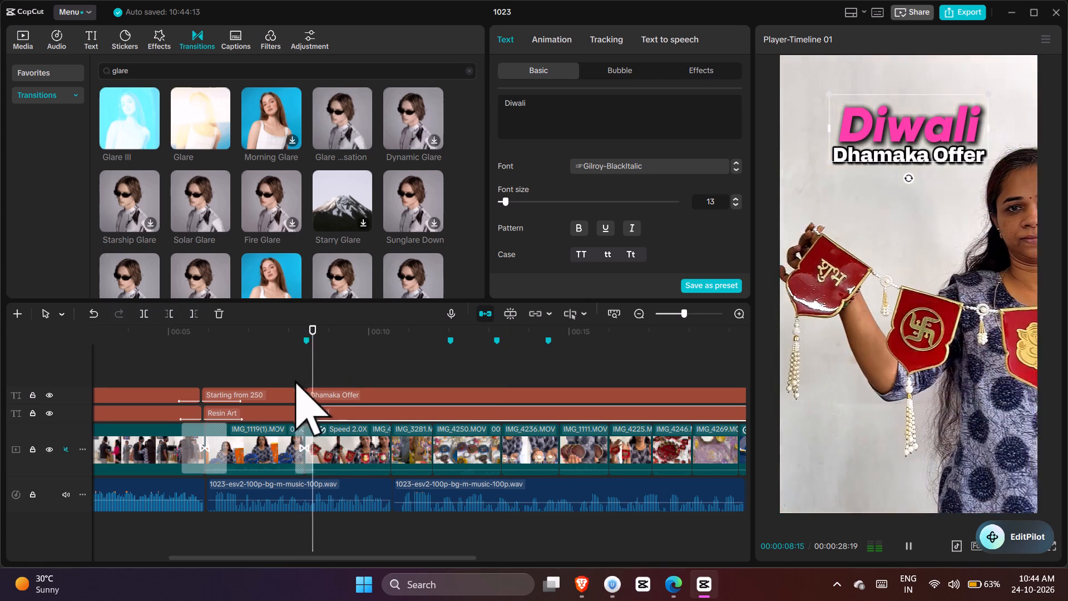
key(space)
Apply the Fade Out exit animation to the "Starting from 250" and "Resin Art" titles and preview it.
double_click(280, 349)
ctrl+click(281, 393)
ctrl+click(283, 413)
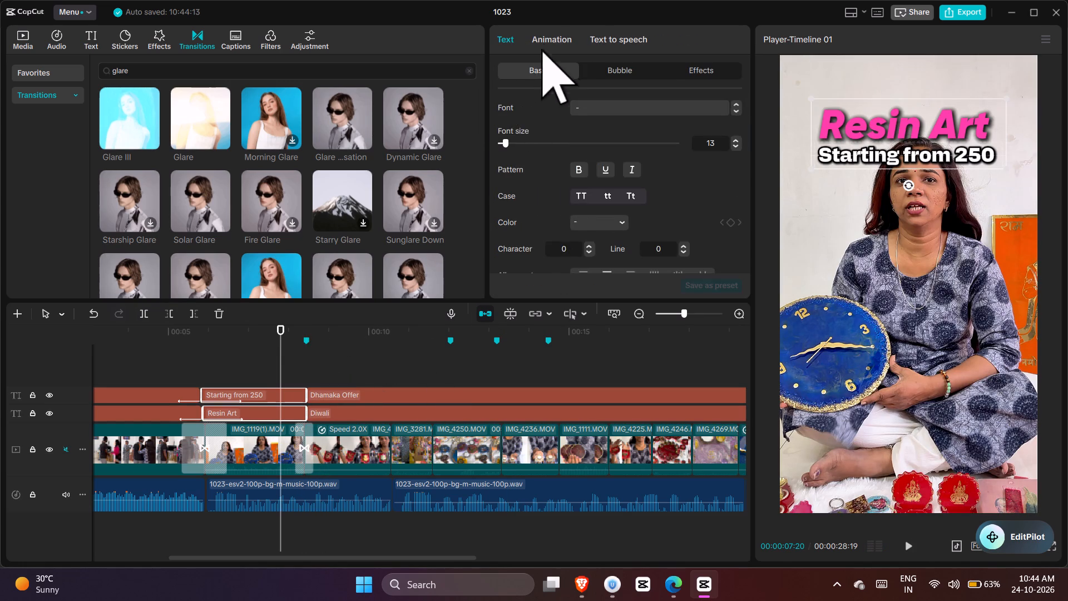
click(546, 40)
click(610, 82)
click(572, 166)
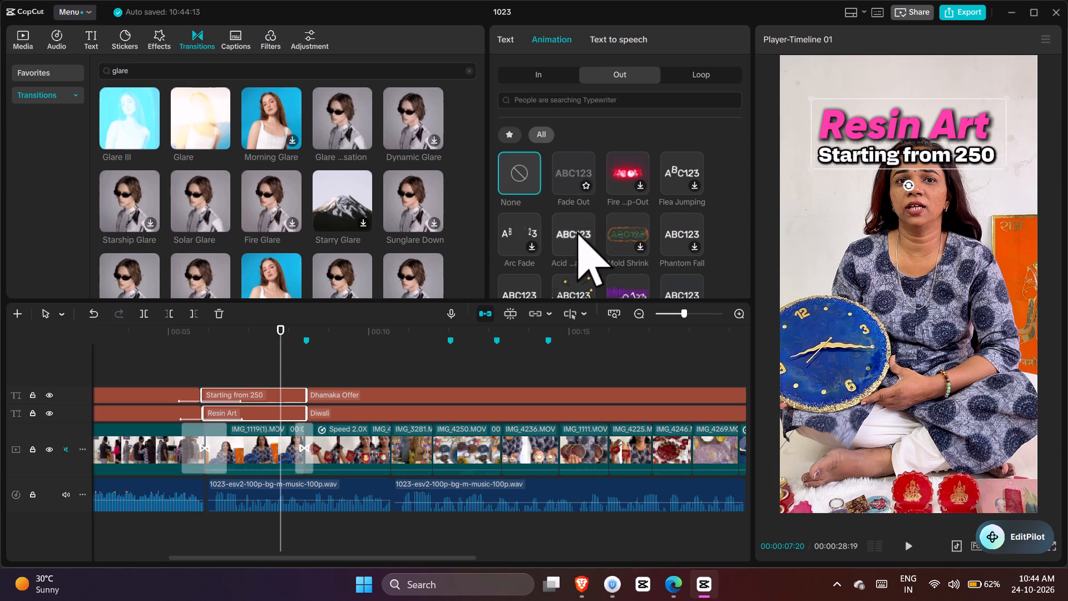
click(685, 290)
click(293, 371)
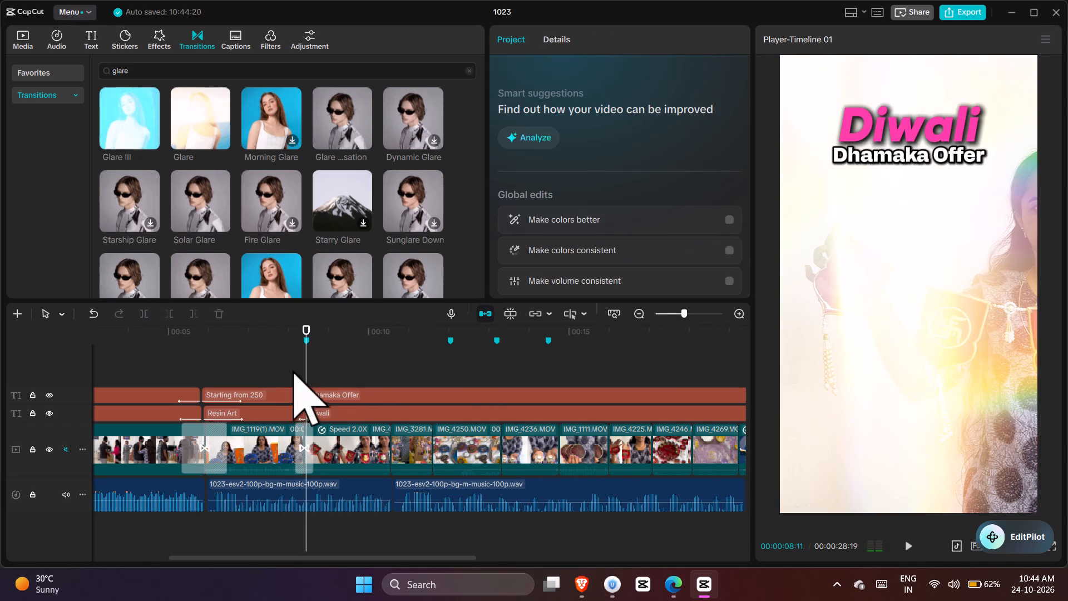
key(space)
Apply the Type 2 entrance animation to the "Dhamaka Offer" and "Diwali" titles and preview their start.
ctrl+click(345, 397)
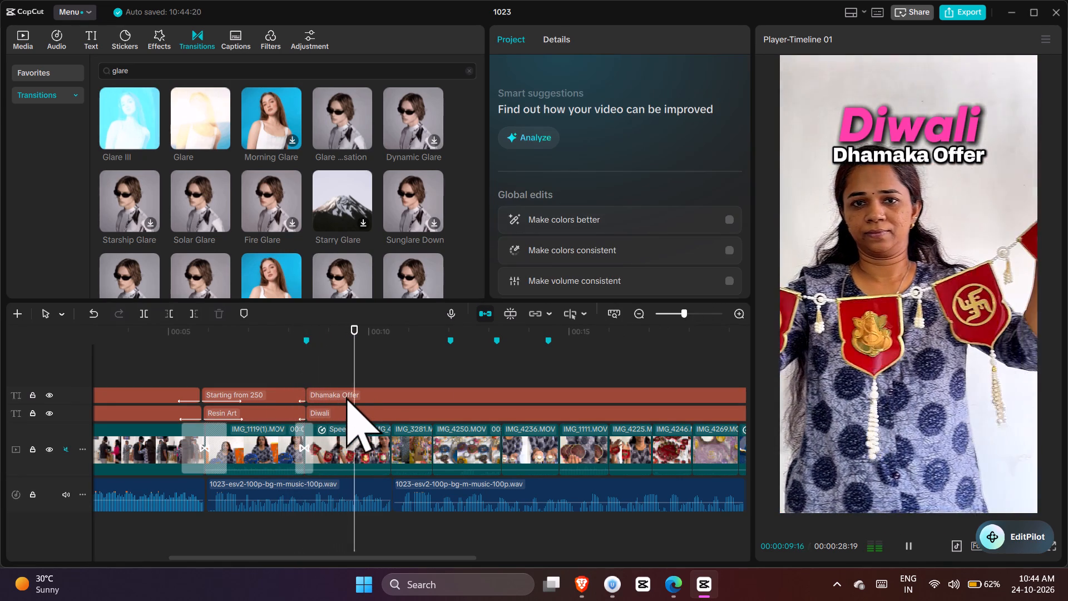
ctrl+click(347, 412)
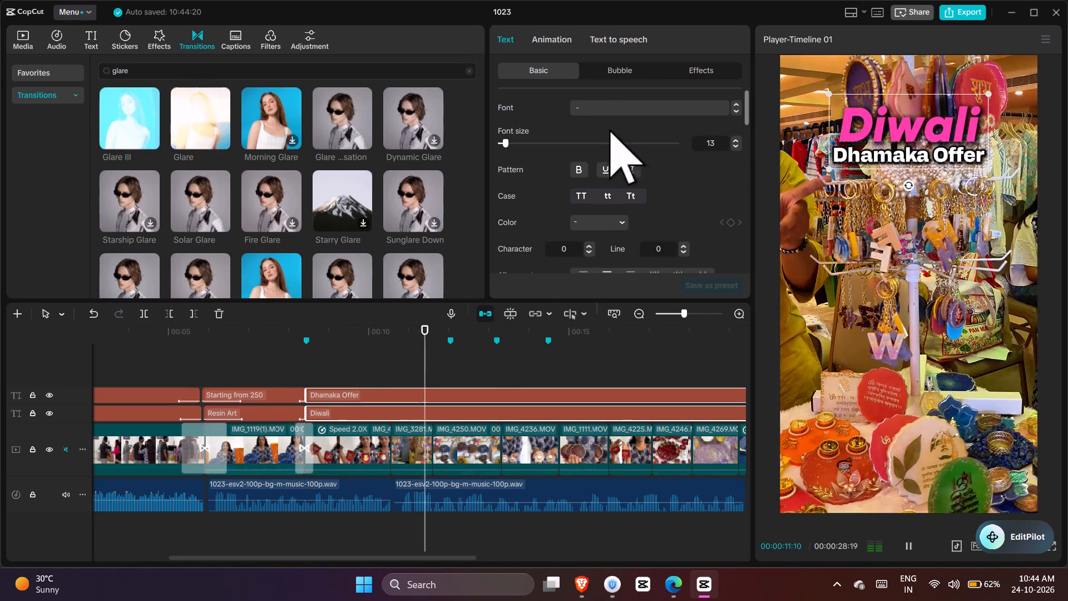
click(556, 41)
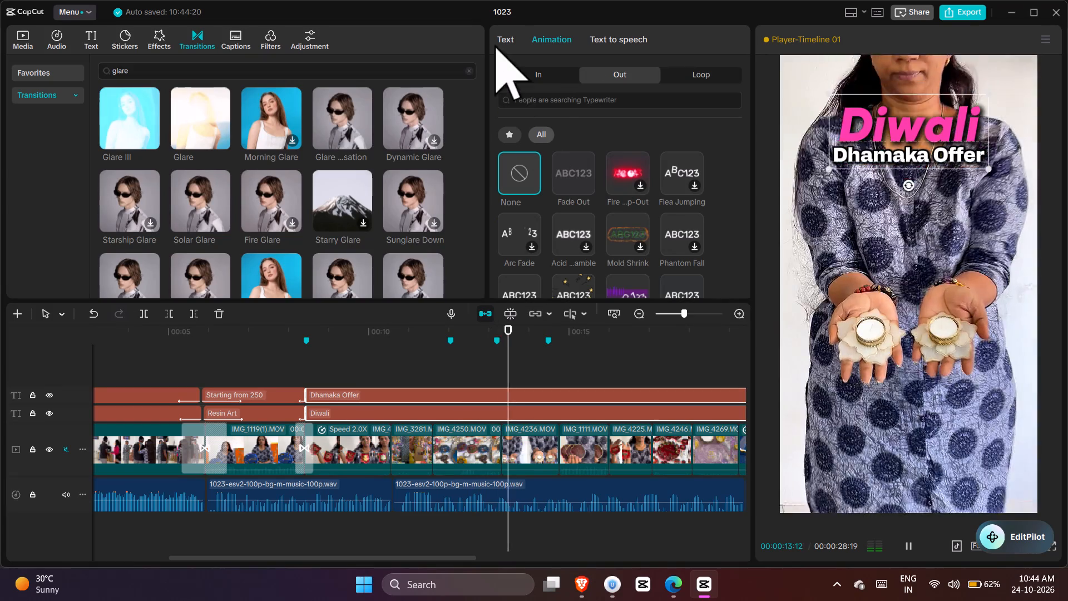
click(530, 75)
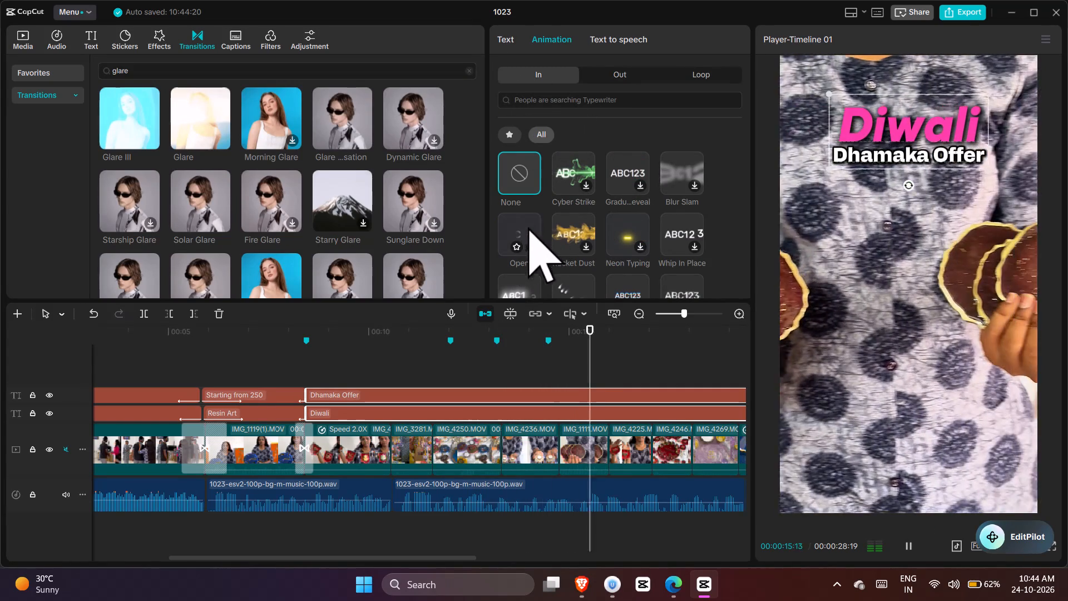
click(606, 101)
text(type)
key(Down)
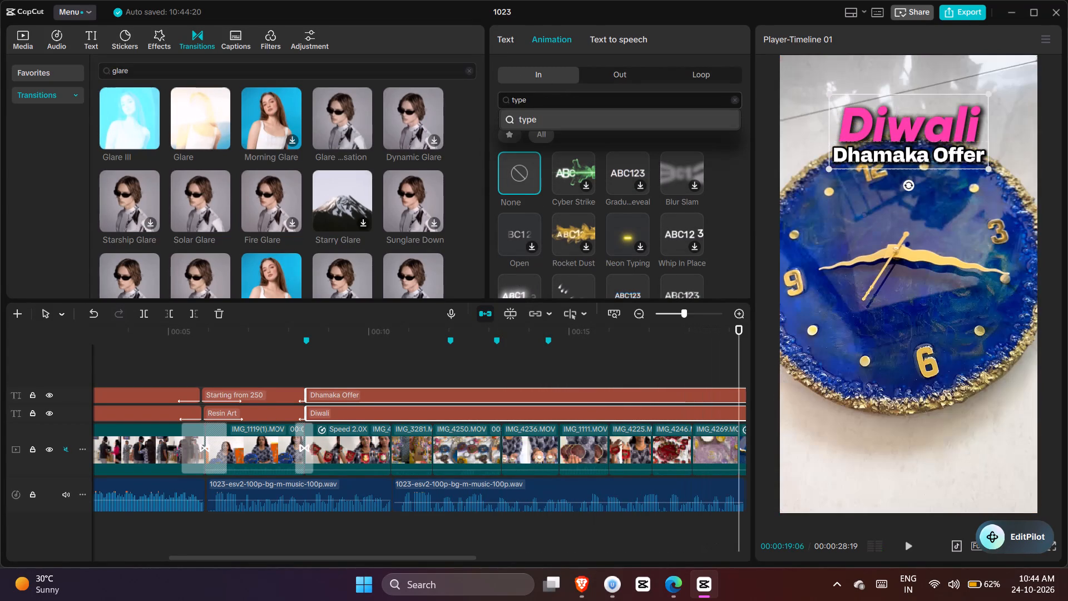
key(Return)
click(577, 153)
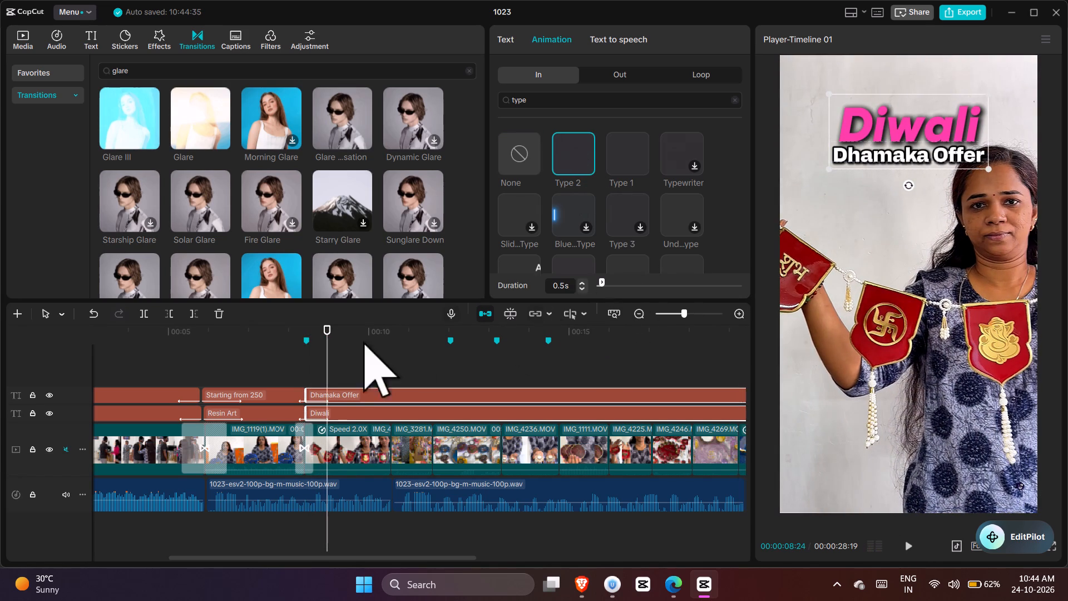
click(301, 356)
key(space)
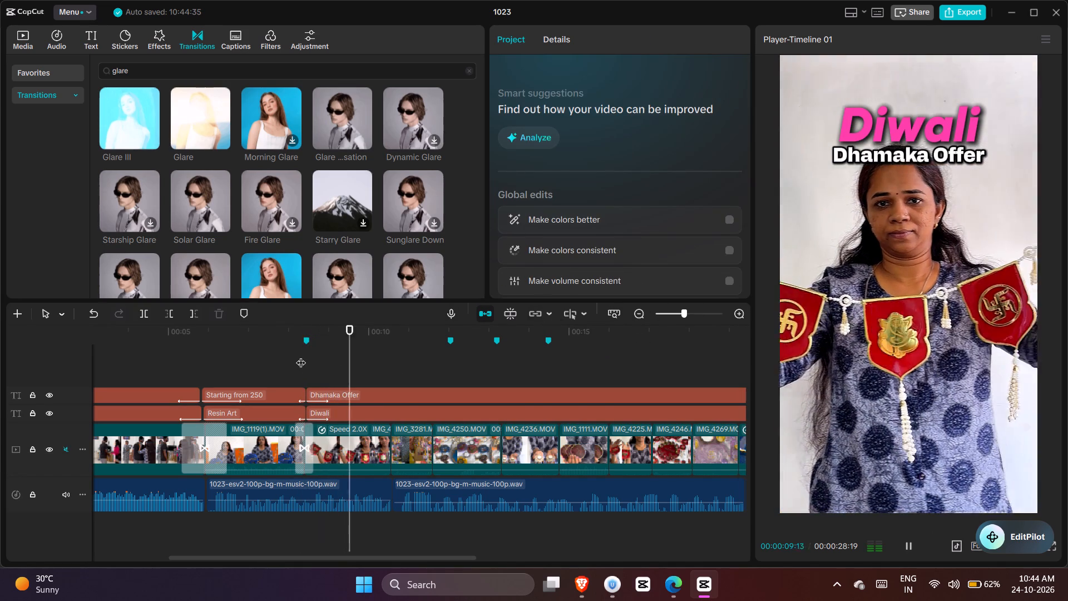
key(space)
Cut the "Dhamaka Offer" and "Diwali" titles at 00:00:10:15, delete the parts after the cut, and preview the new end.
double_click(394, 373)
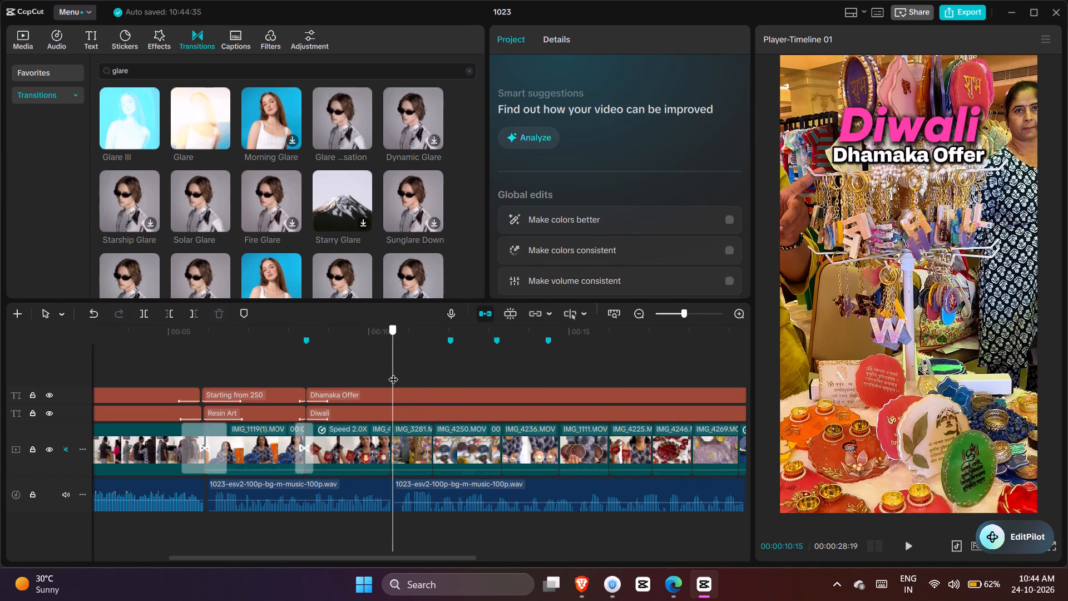
ctrl+click(392, 396)
ctrl+click(392, 412)
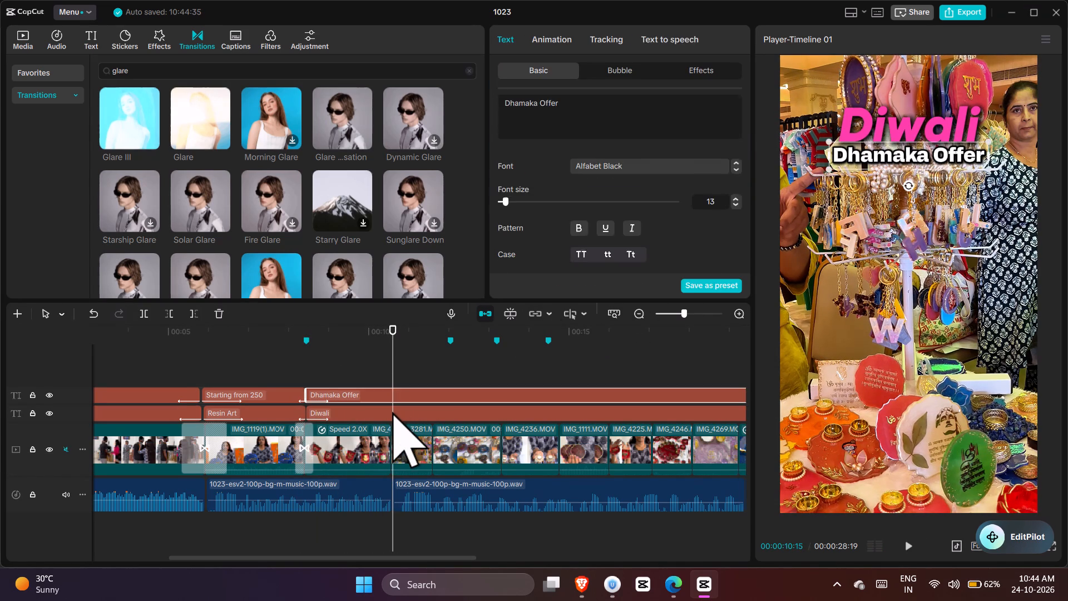
key(ctrl+b)
key(Delete)
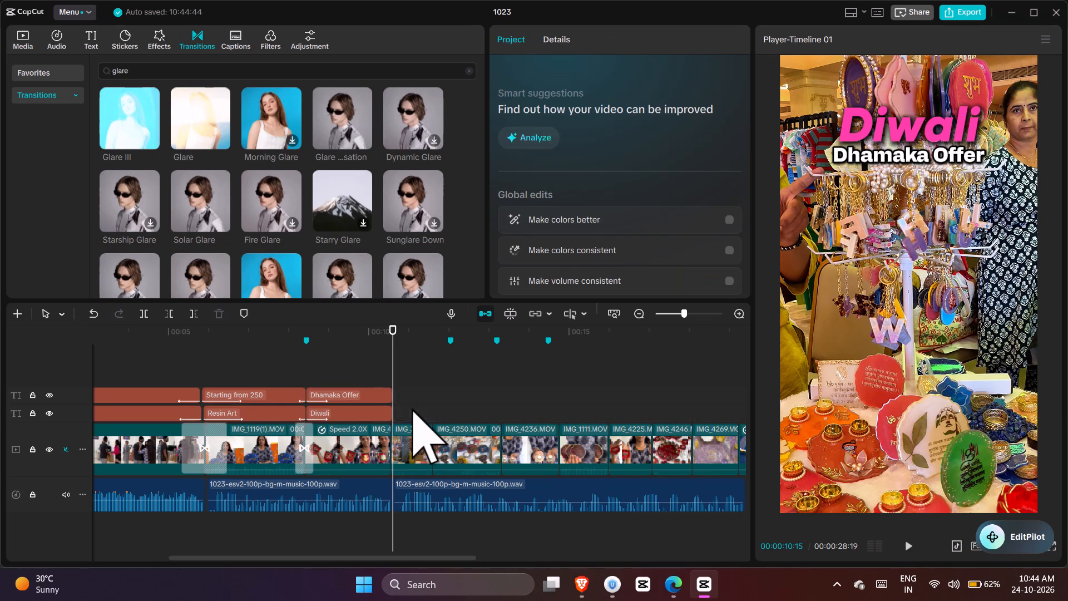
click(372, 363)
key(space)
key(space)
Apply the Fade Out exit animation to the "Dhamaka Offer" and "Diwali" titles and preview the reel from the beginning.
ctrl+click(373, 391)
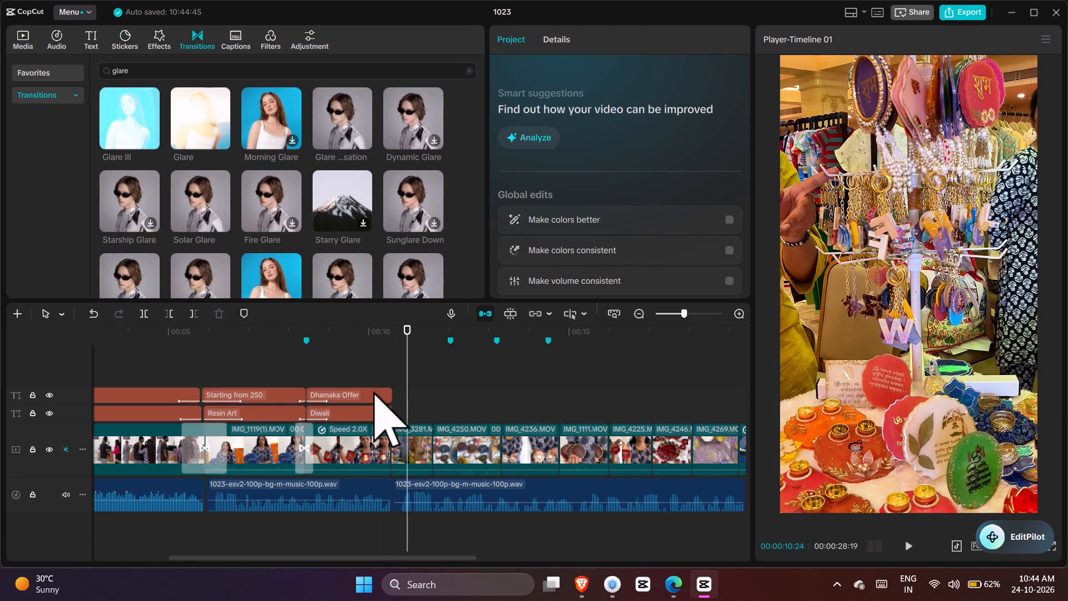
ctrl+click(372, 410)
click(545, 35)
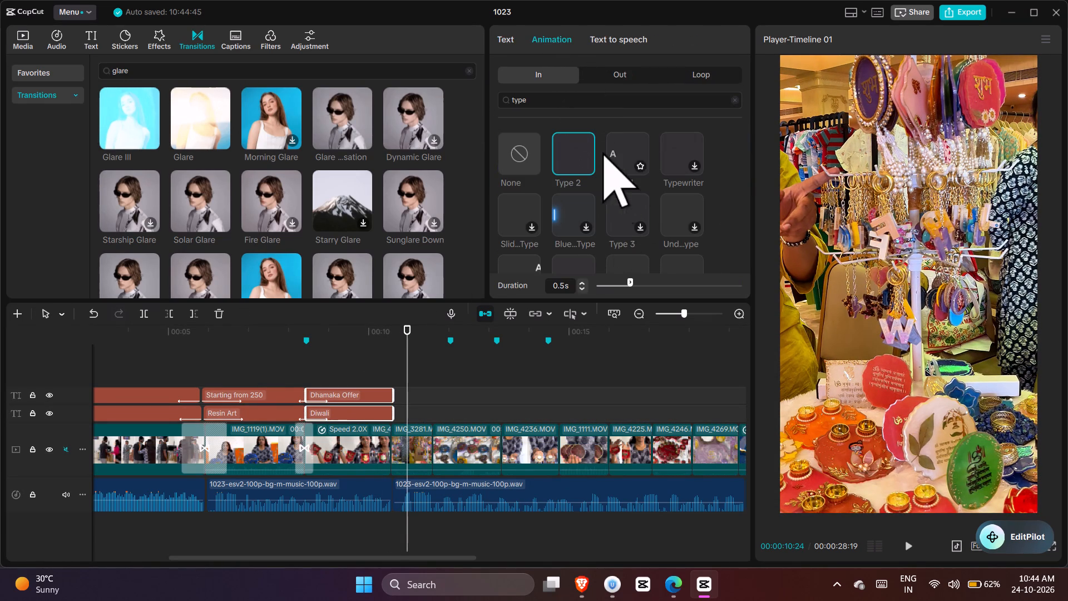
double_click(608, 74)
click(571, 157)
click(196, 328)
drag(195, 330, 135, 333)
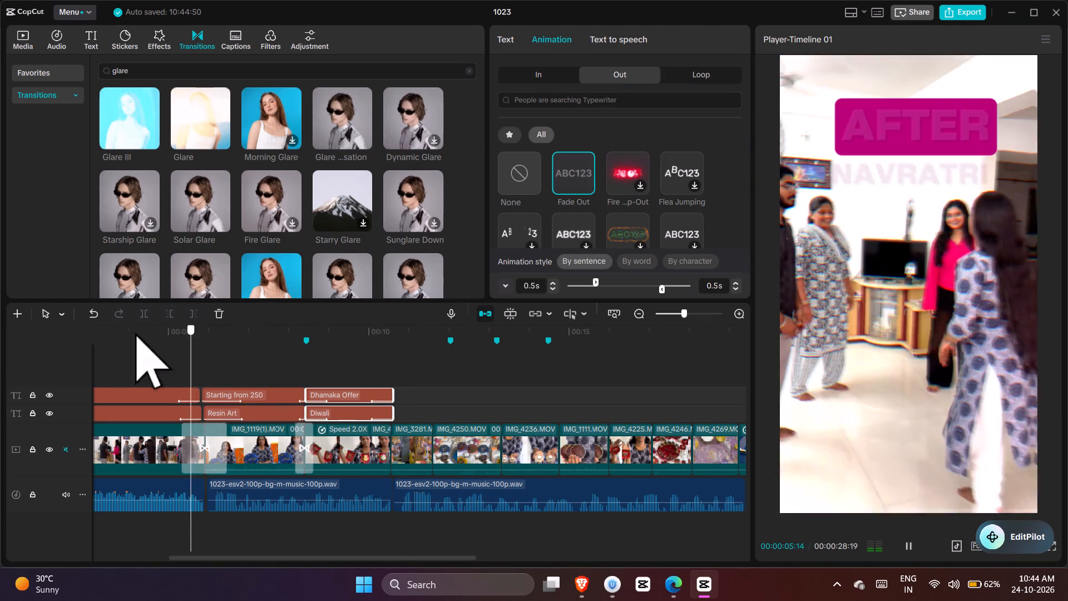
drag(135, 333, 0, 294)
key(space)
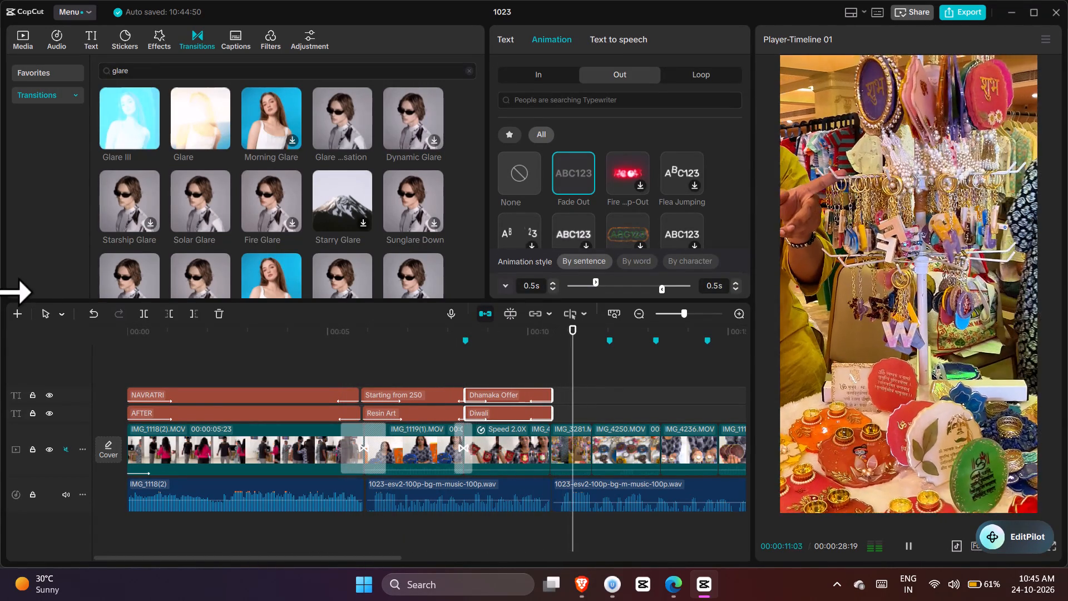
ctrl+scroll(376, 405, up, 1)
ctrl+scroll(376, 406, down, 10)
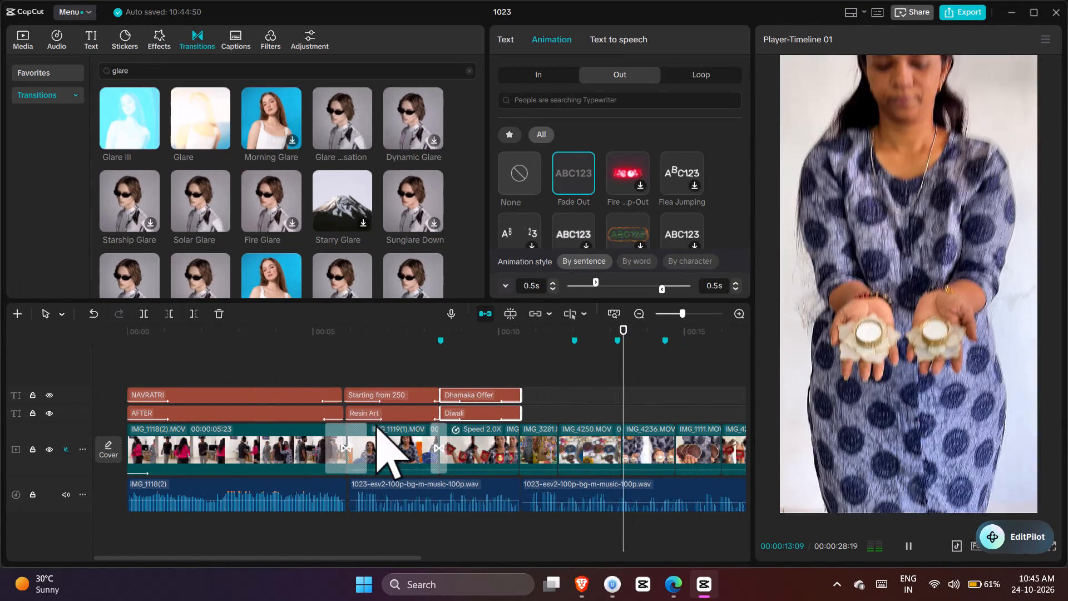
ctrl+scroll(375, 424, down, 7)
ctrl+scroll(404, 458, up, 1)
ctrl+scroll(406, 459, down, 13)
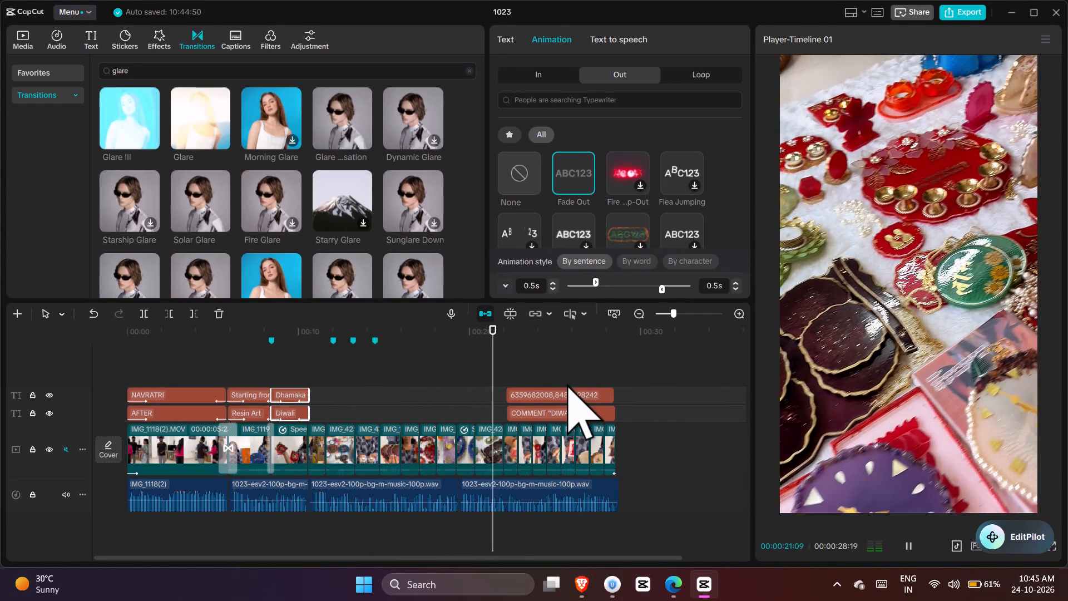
Apply the Type 2 entrance animation to the closing COMMENT "DIWALI" and phone-number titles and preview them.
double_click(556, 392)
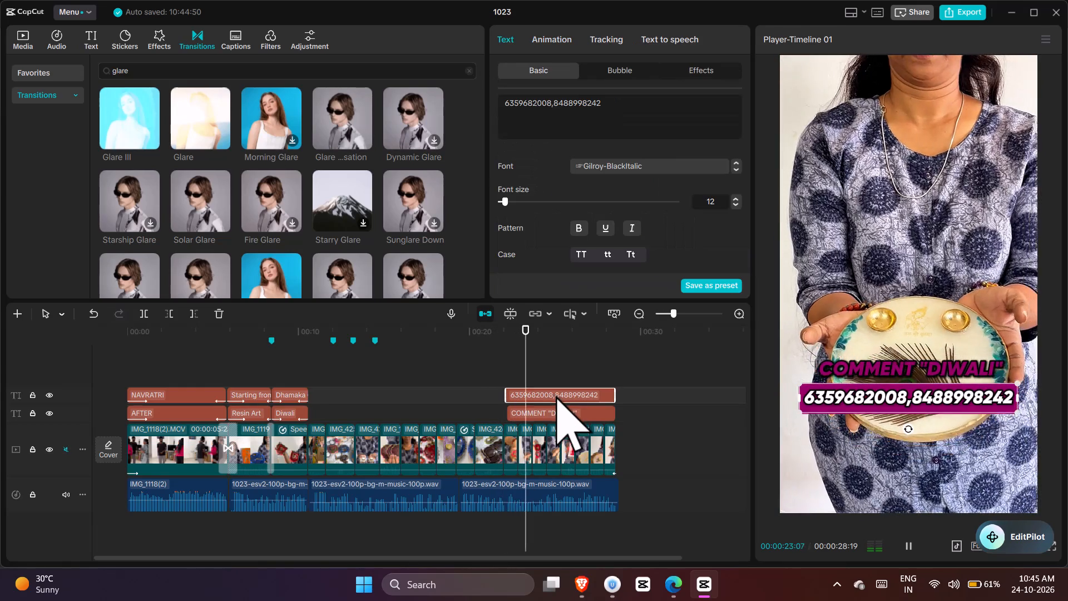
ctrl+click(563, 411)
click(560, 32)
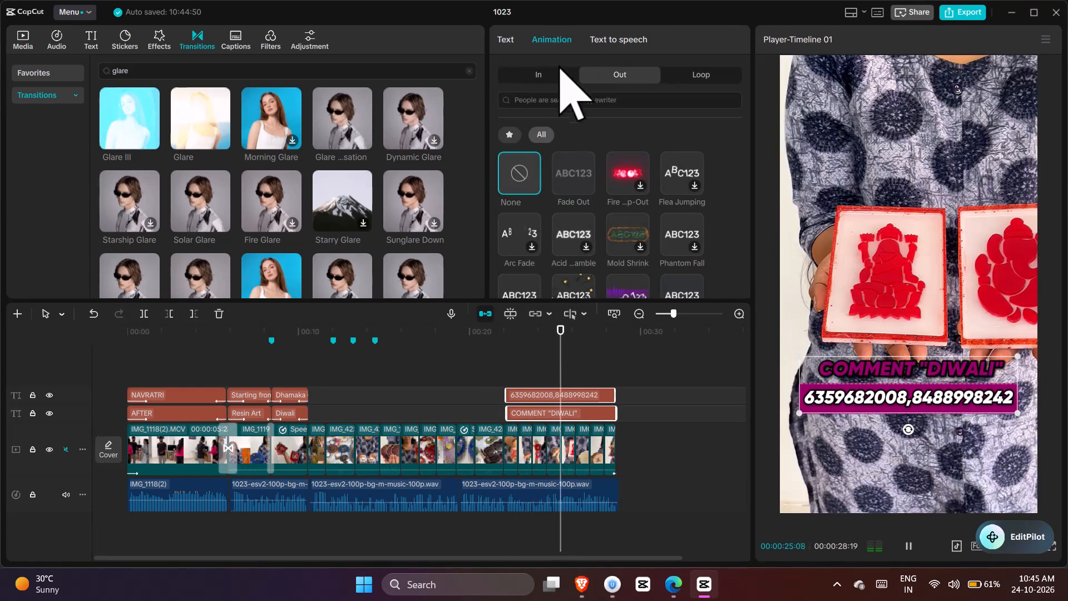
click(542, 72)
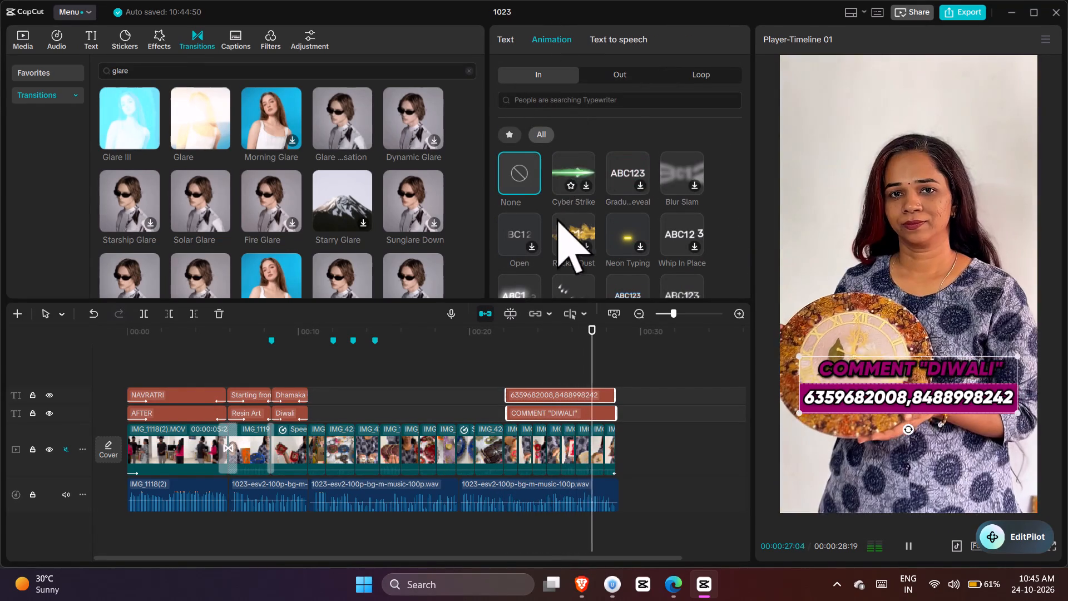
click(578, 98)
text(type)
key(Return)
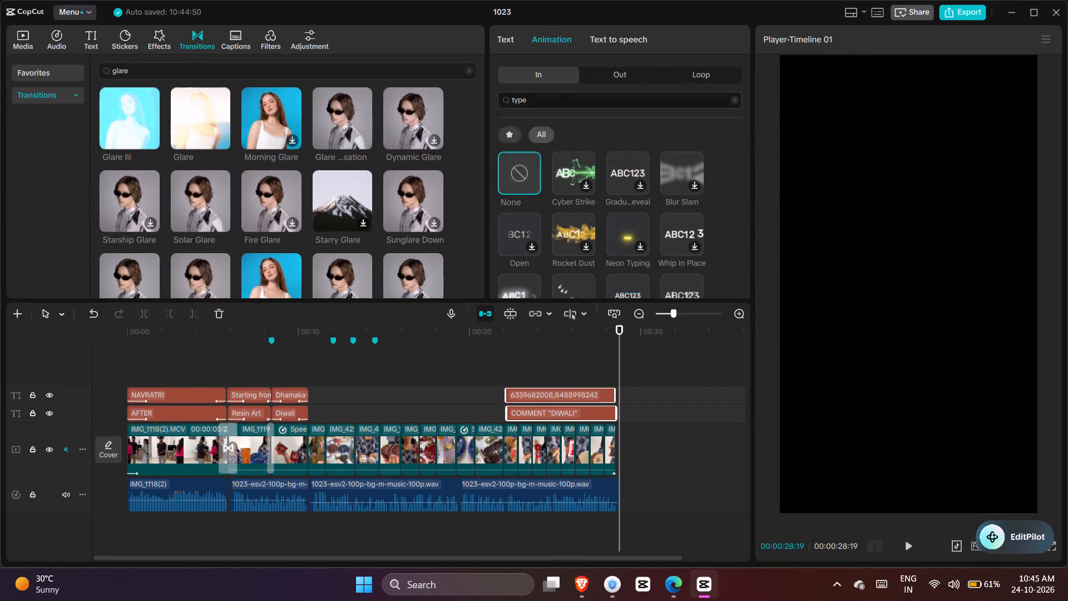
click(571, 145)
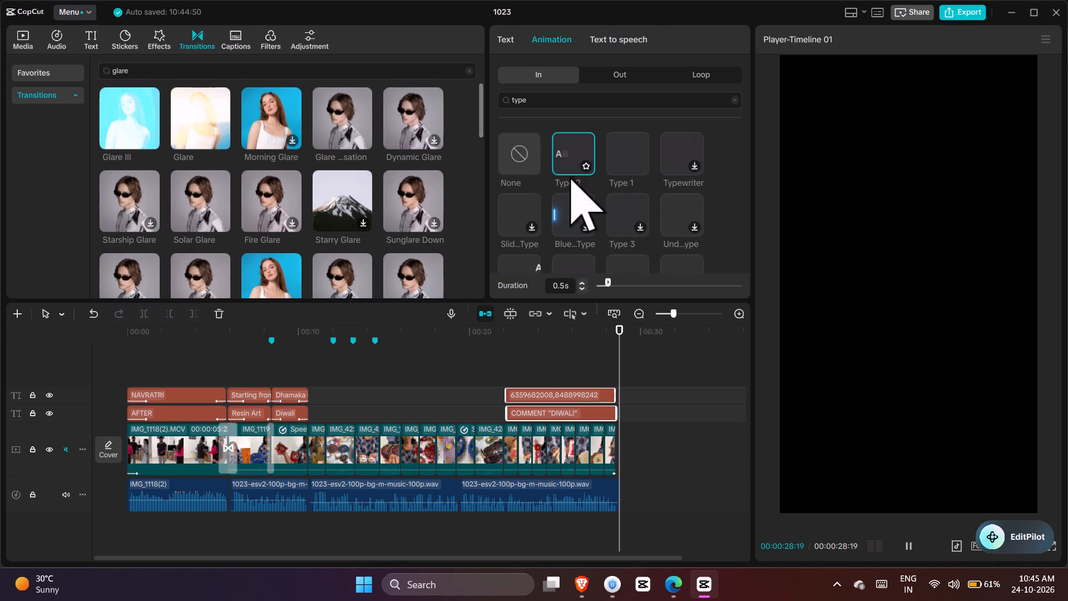
click(509, 346)
key(space)
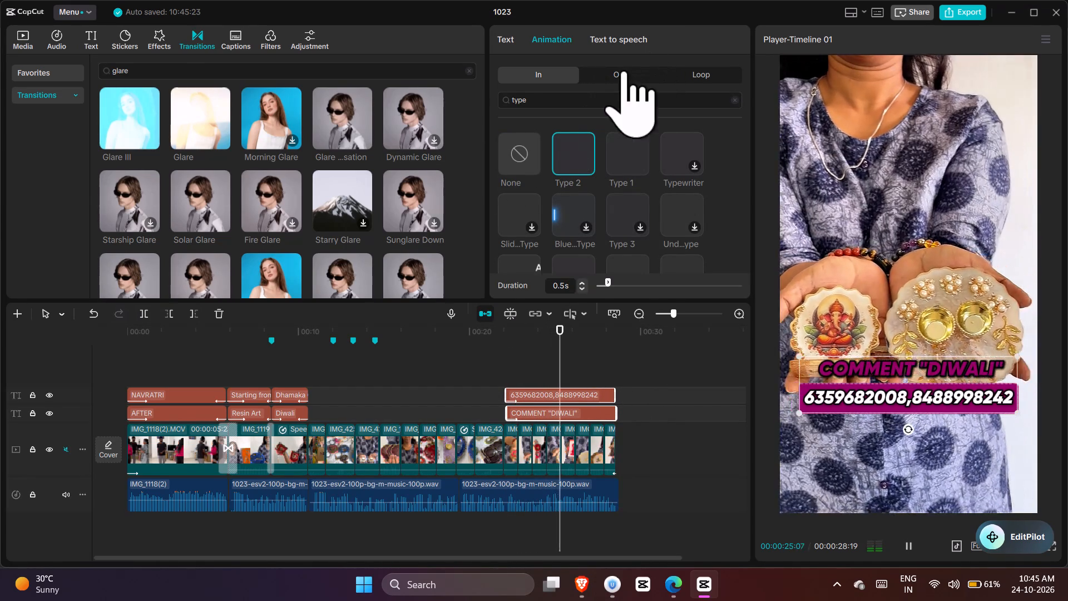
Apply the Fade Out exit animation to the closing COMMENT "DIWALI" and phone-number titles and preview the ending.
click(623, 70)
click(571, 175)
click(585, 354)
key(space)
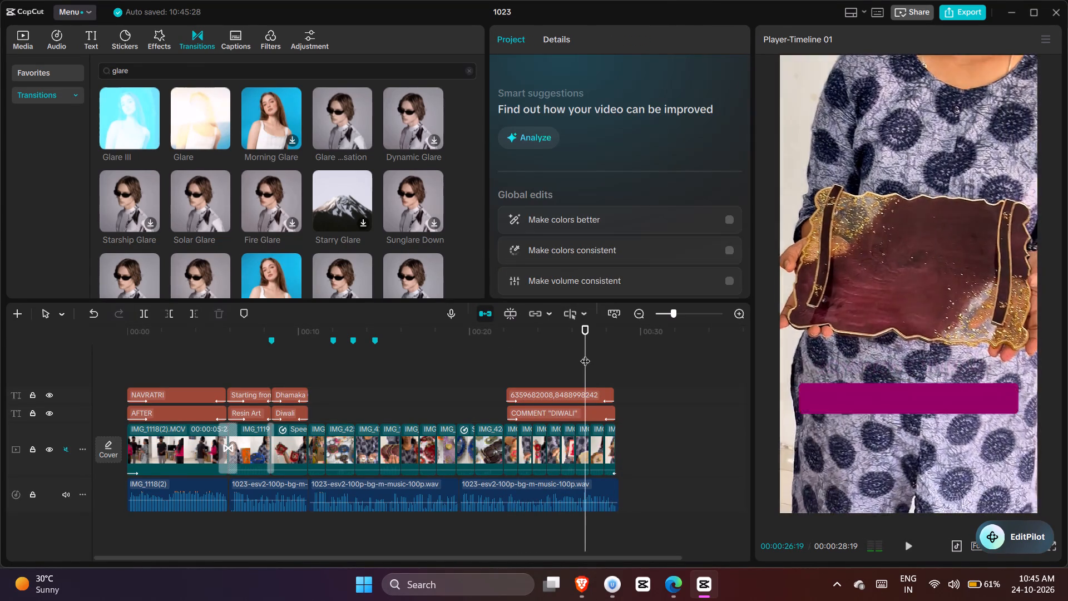
key(space)
Return to the start of the reel and briefly preview the opening.
ctrl+scroll(349, 428, down, 6)
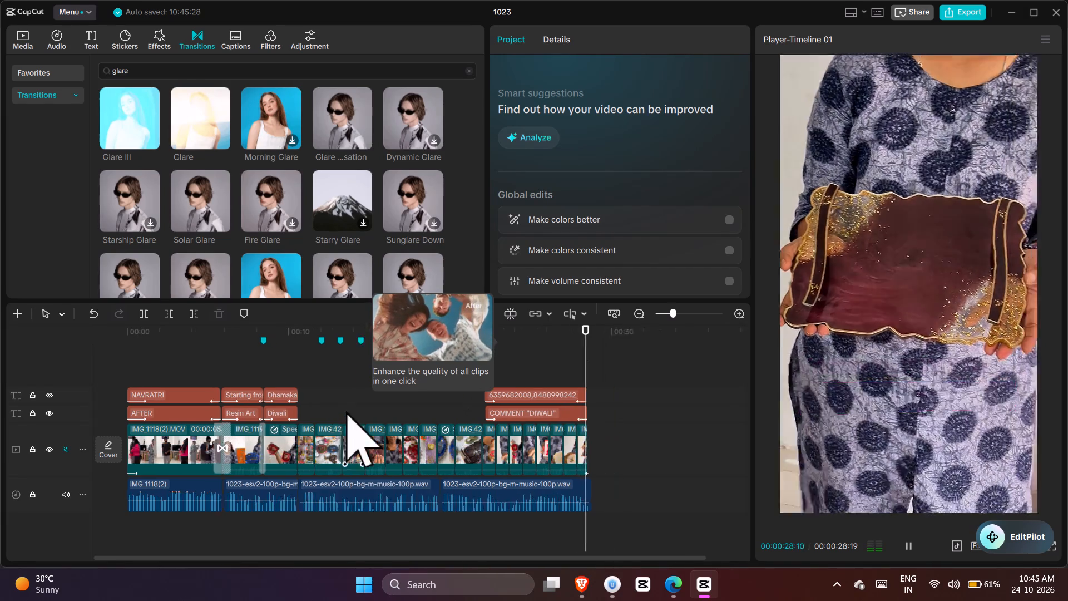
ctrl+scroll(346, 411, down, 8)
double_click(294, 364)
drag(294, 364, 46, 370)
key(space)
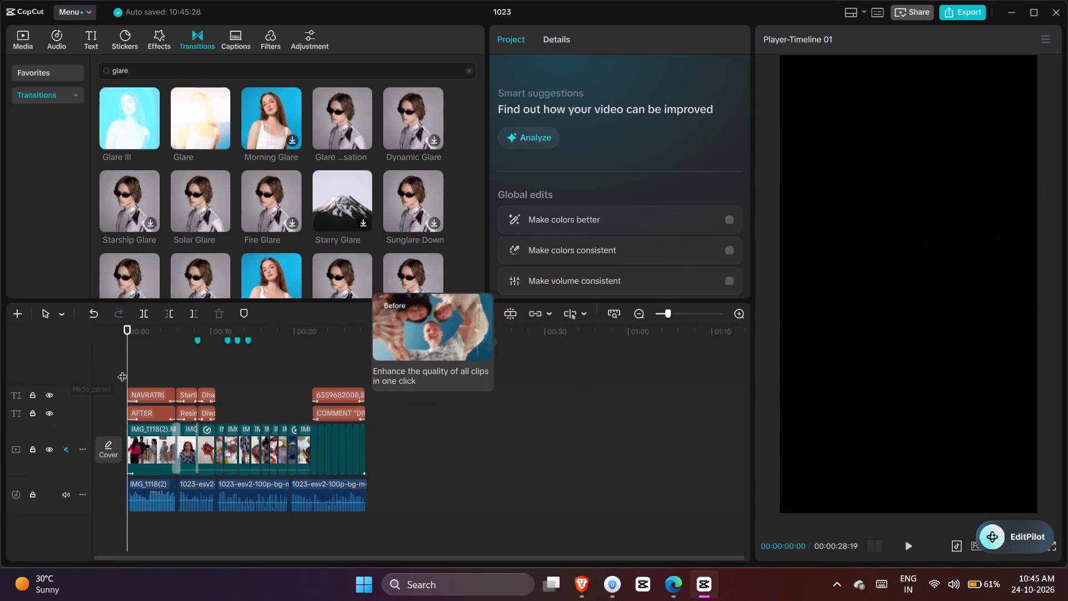
key(space)
Search the sound effects library for "tyre".
click(147, 48)
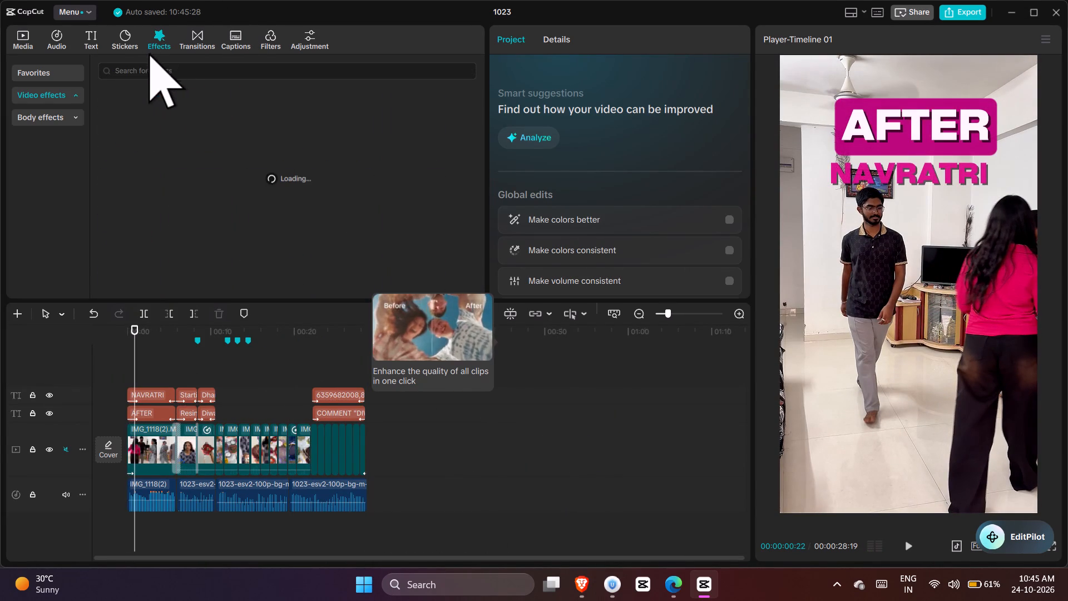
click(57, 35)
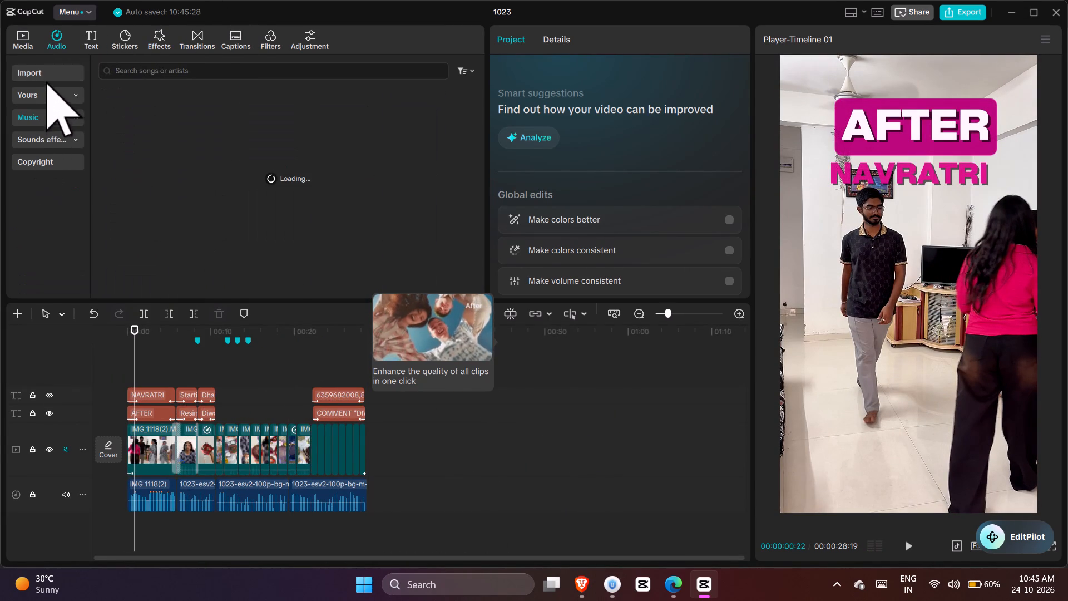
click(46, 81)
click(52, 114)
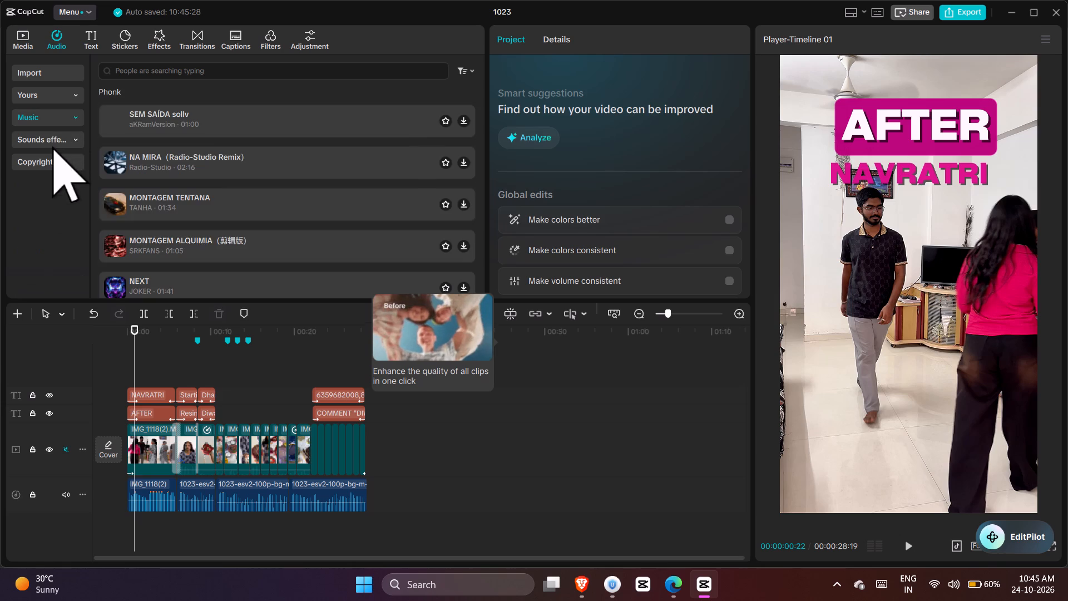
click(52, 132)
click(53, 142)
click(53, 142)
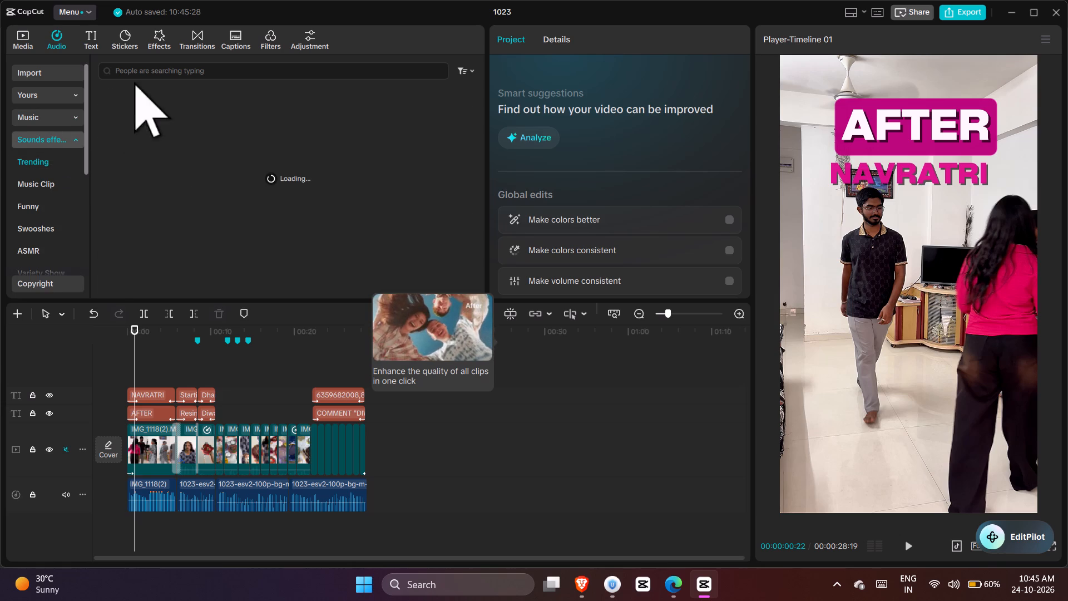
double_click(146, 70)
text(type)
key(BackSpace)
text(re)
key(Return)
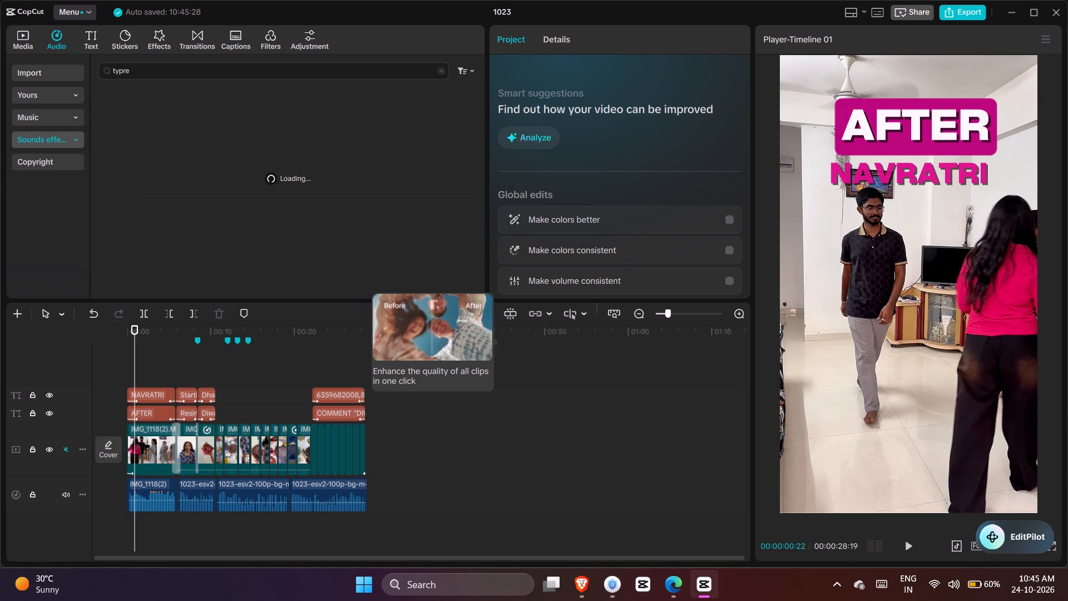
click(146, 70)
key(ctrl+a)
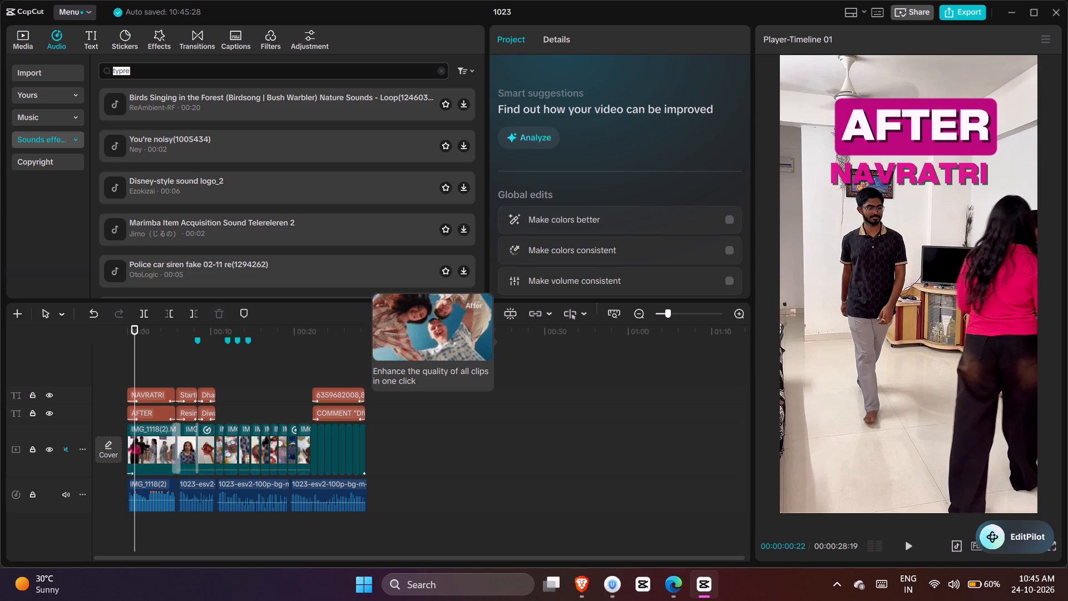
text(typ)
key(BackSpace)
text(re)
key(Return)
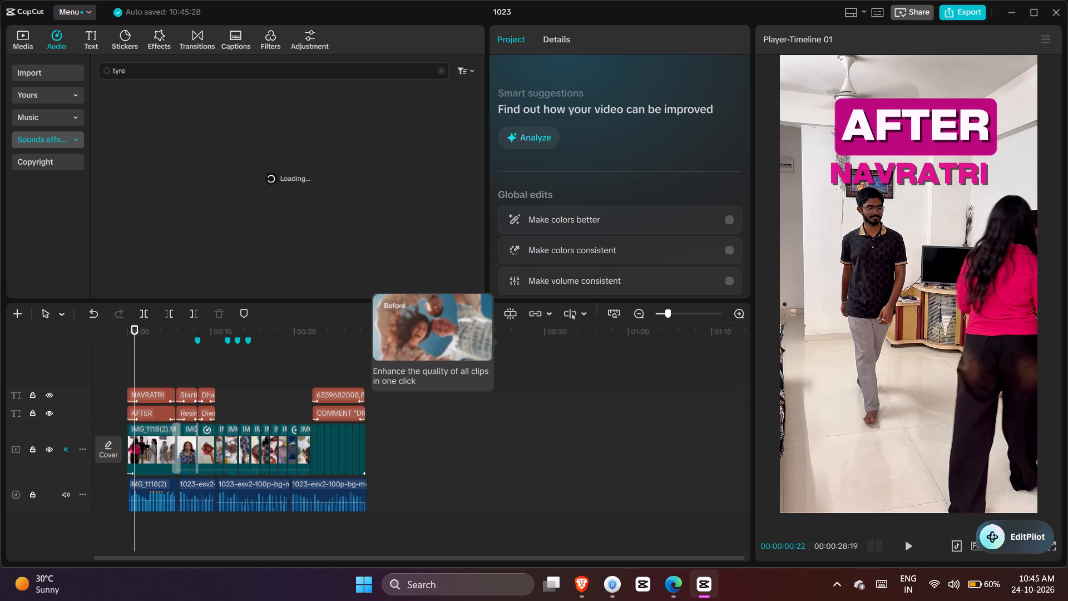
Search the sound effects for "screetching" and audition "Correct answer good!(963433)".
double_click(146, 70)
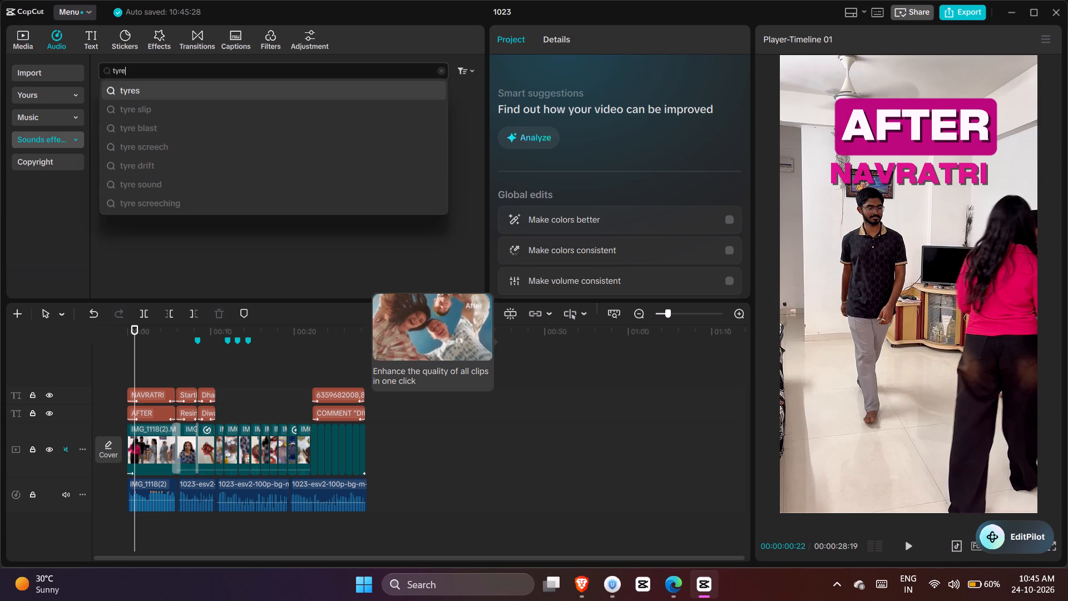
key(BackSpace)
text(screetching)
key(Return)
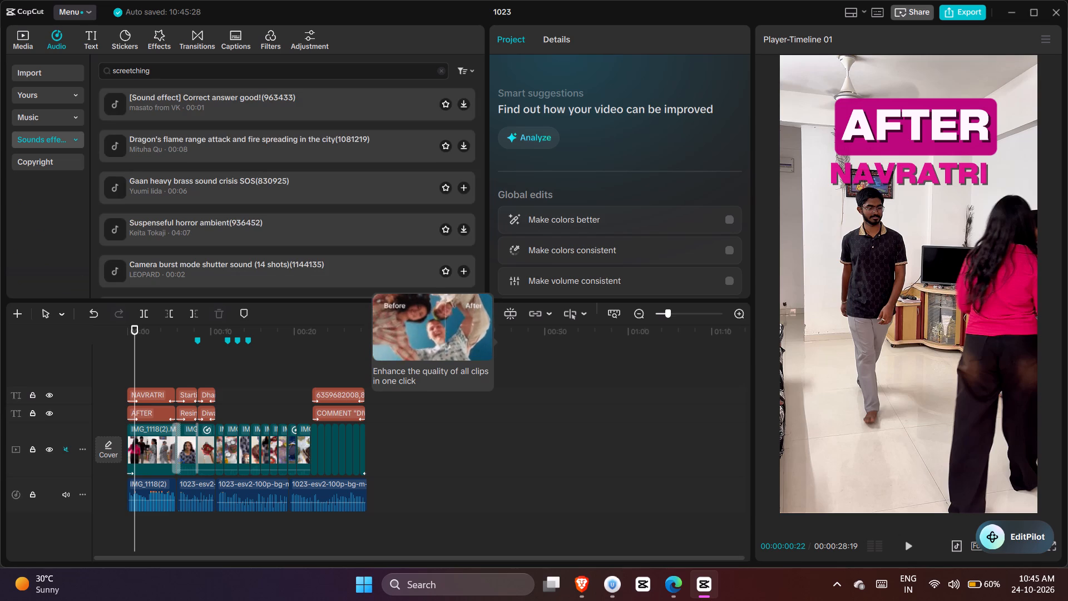
click(201, 111)
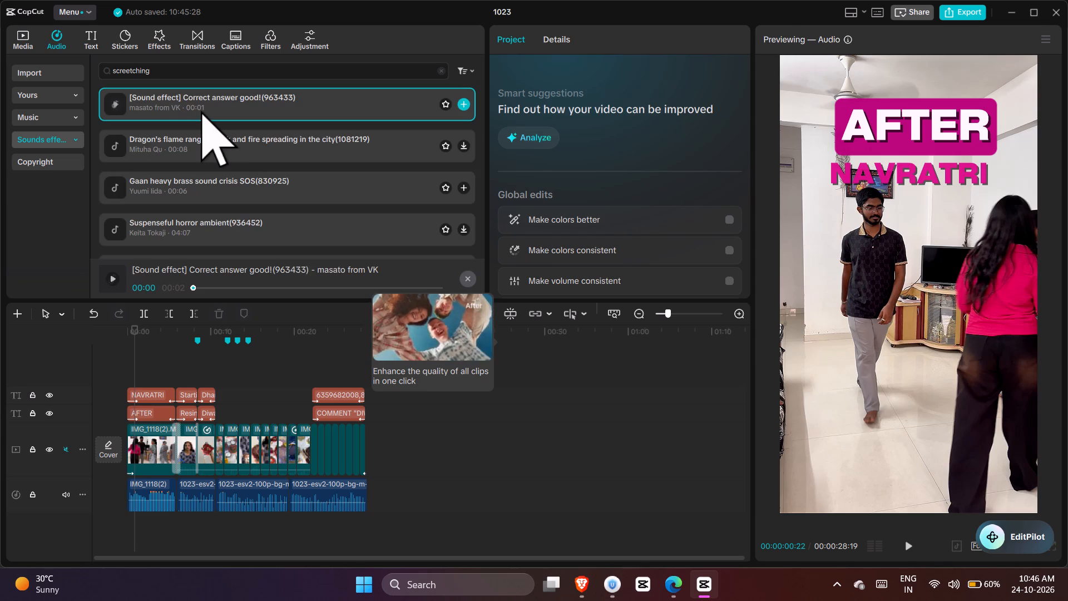
Search the sound effects for "brake" and audition the first four results.
drag(201, 66, 209, 72)
key(ctrl+a)
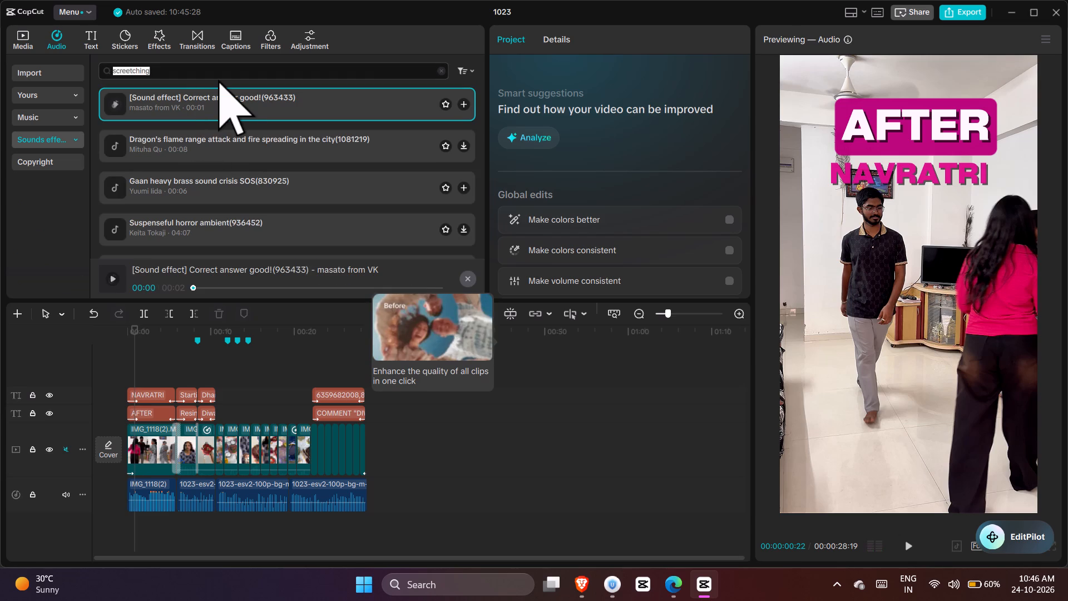
text(brake)
key(Return)
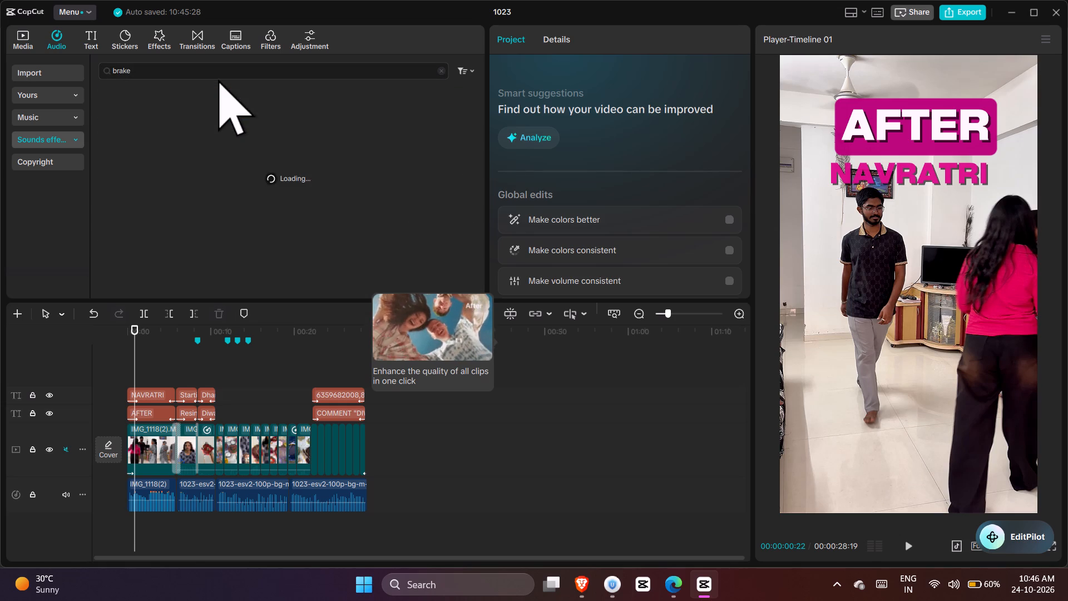
double_click(248, 111)
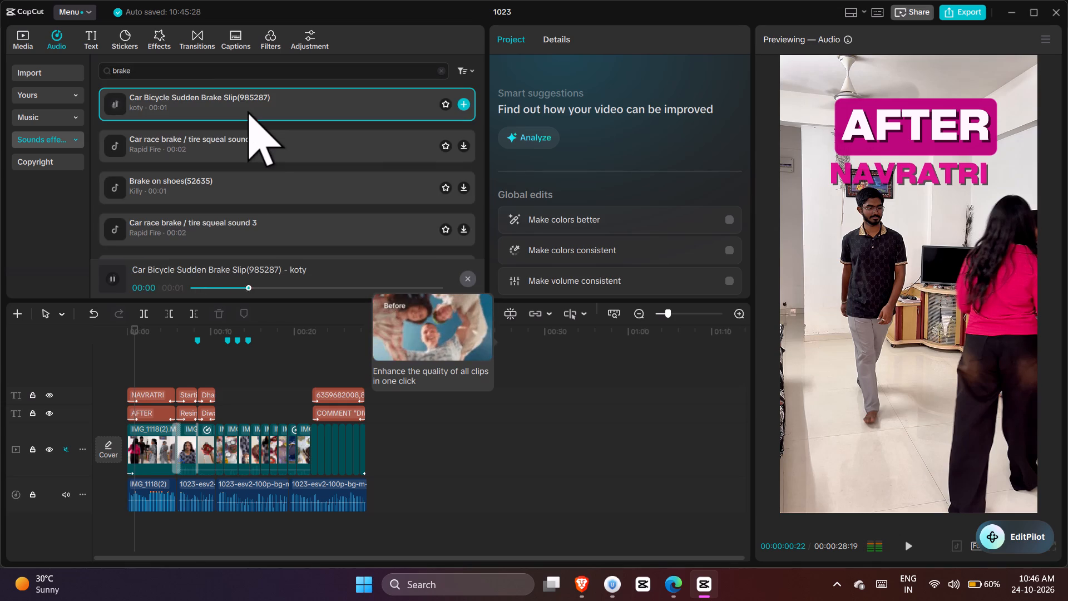
click(271, 152)
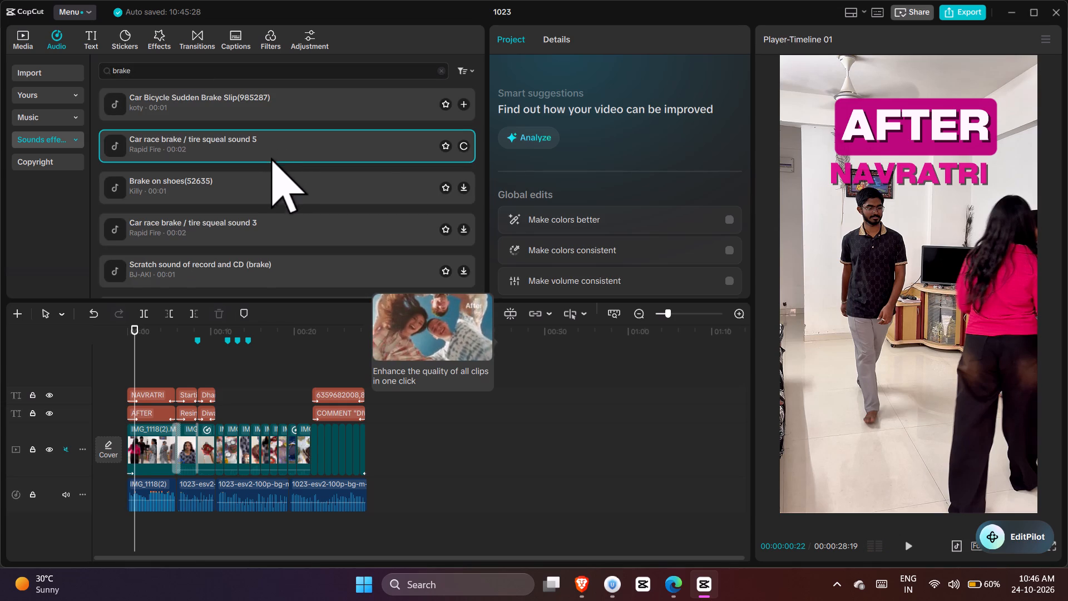
click(278, 178)
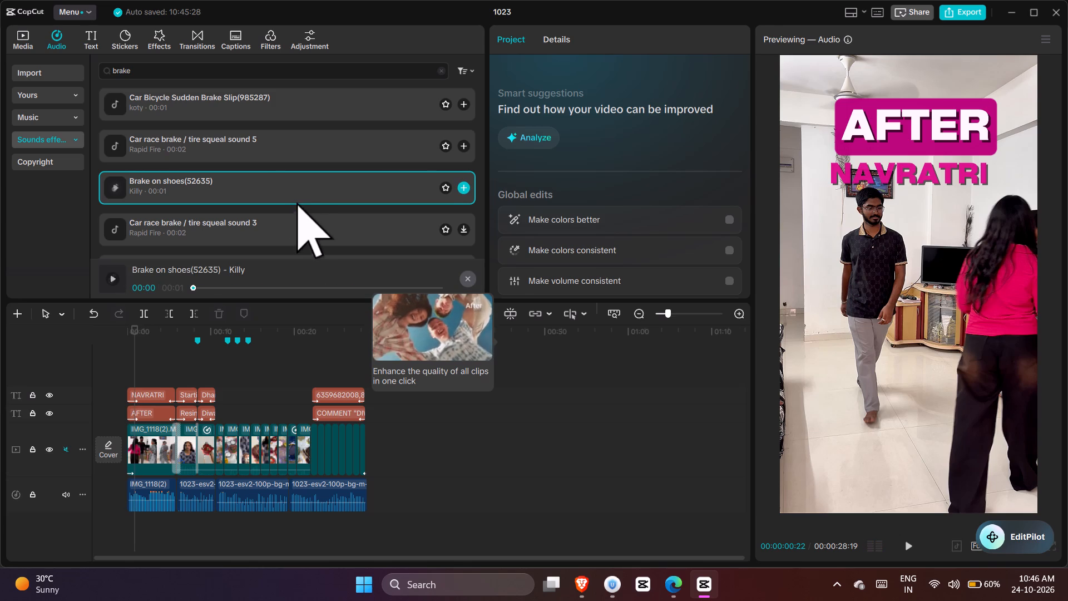
click(295, 227)
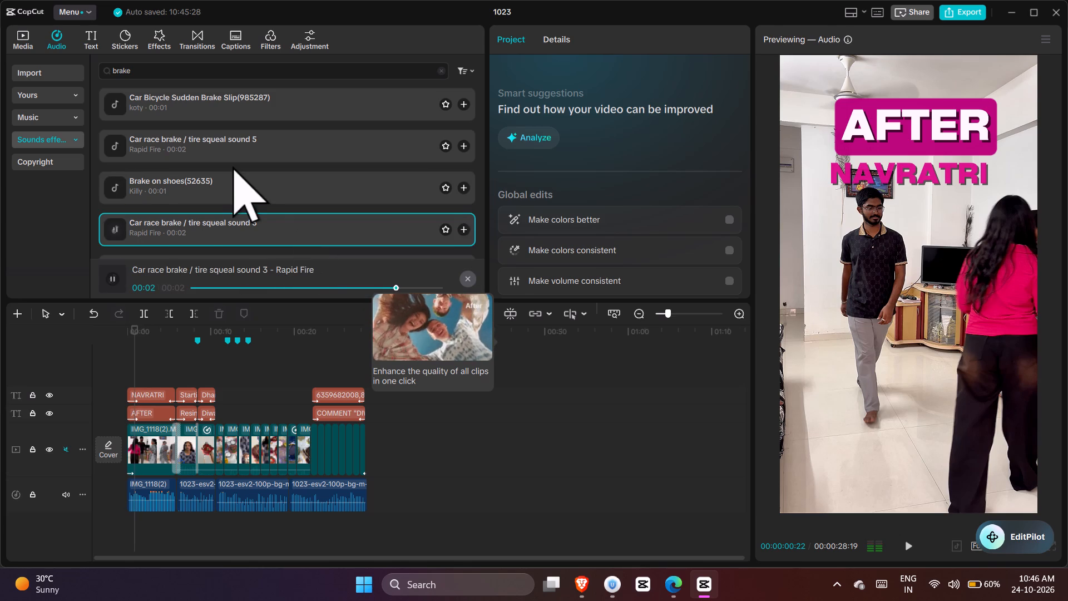
Audition more brake sounds further down the results, including tire squeal sounds 6 and 8, "Gu (car, brake, lever)" and the "Last minute!" parking brake.
scroll(233, 166, down, 5)
scroll(248, 116, up, 2)
click(244, 127)
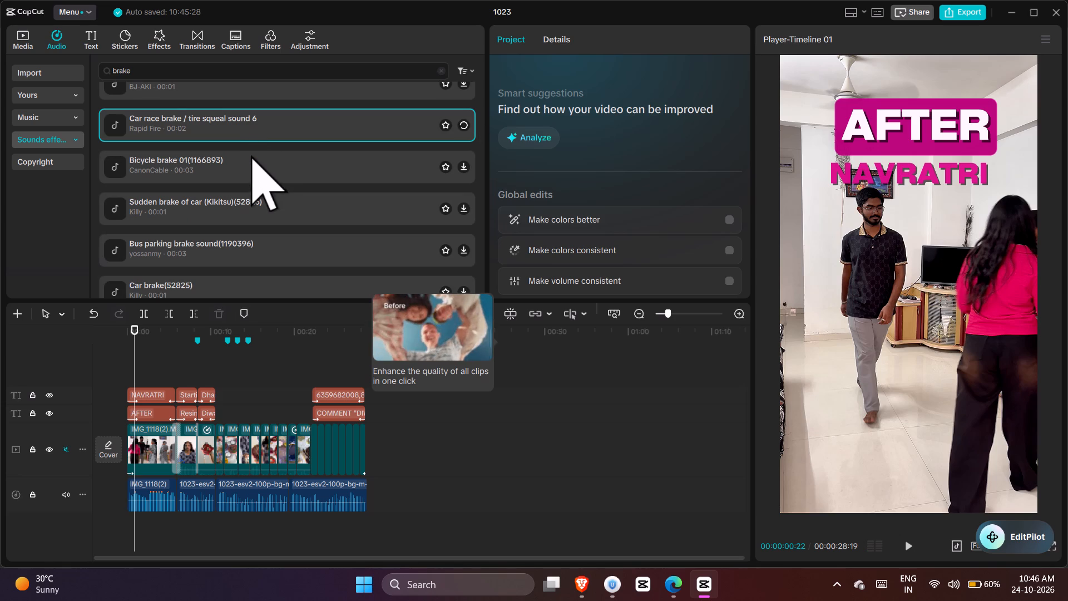
double_click(251, 170)
double_click(253, 197)
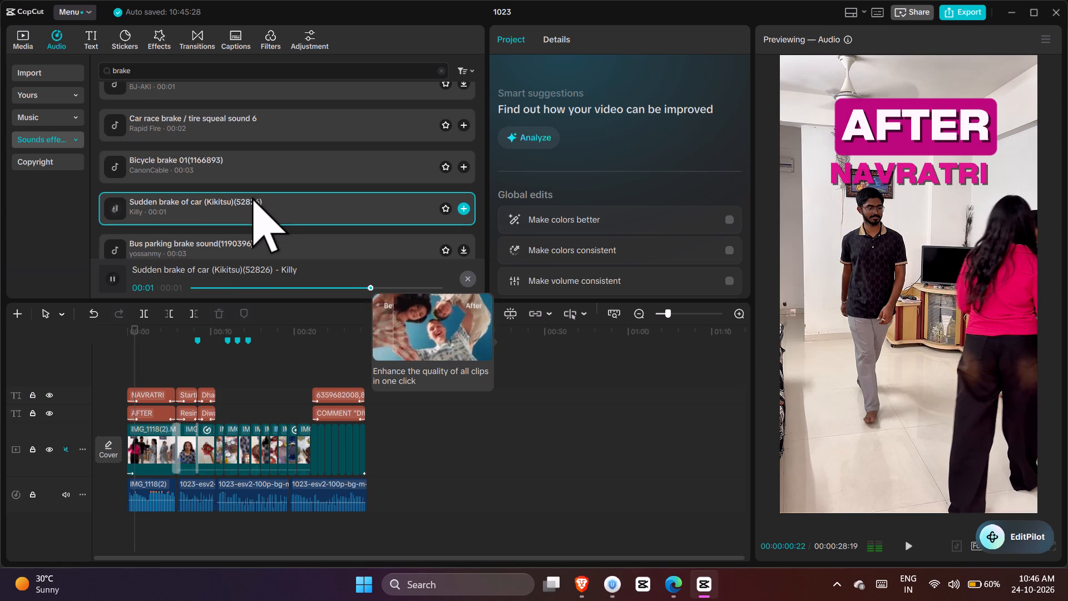
scroll(323, 194, down, 6)
click(248, 136)
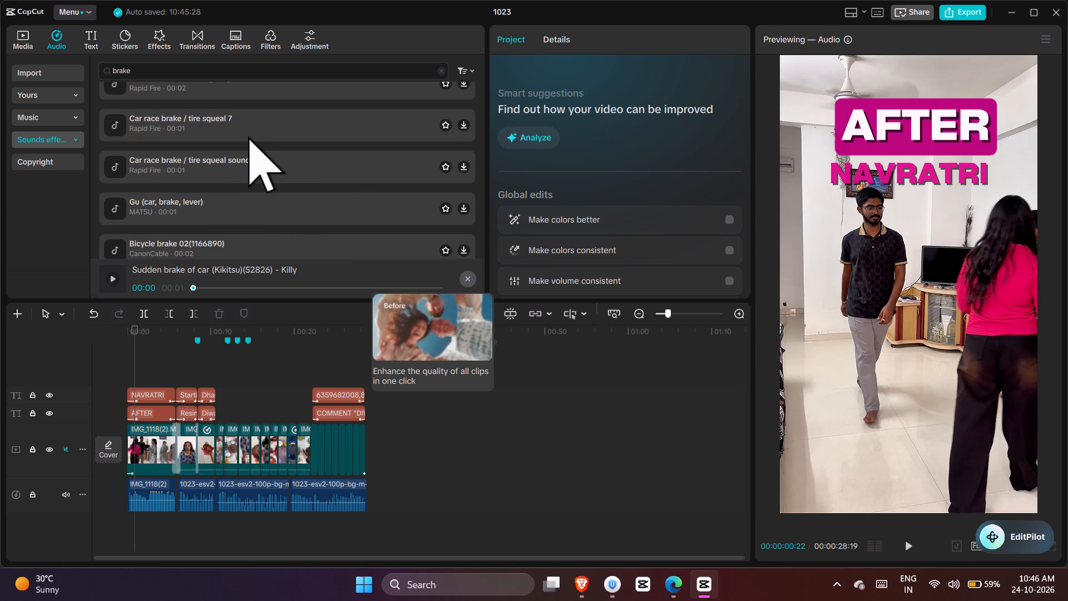
click(290, 169)
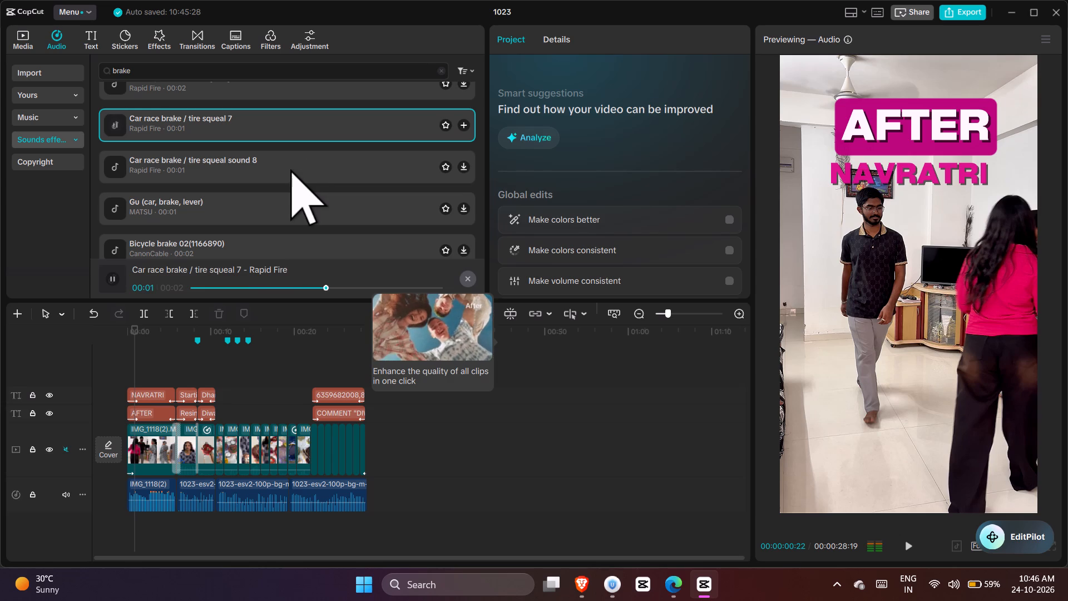
click(283, 210)
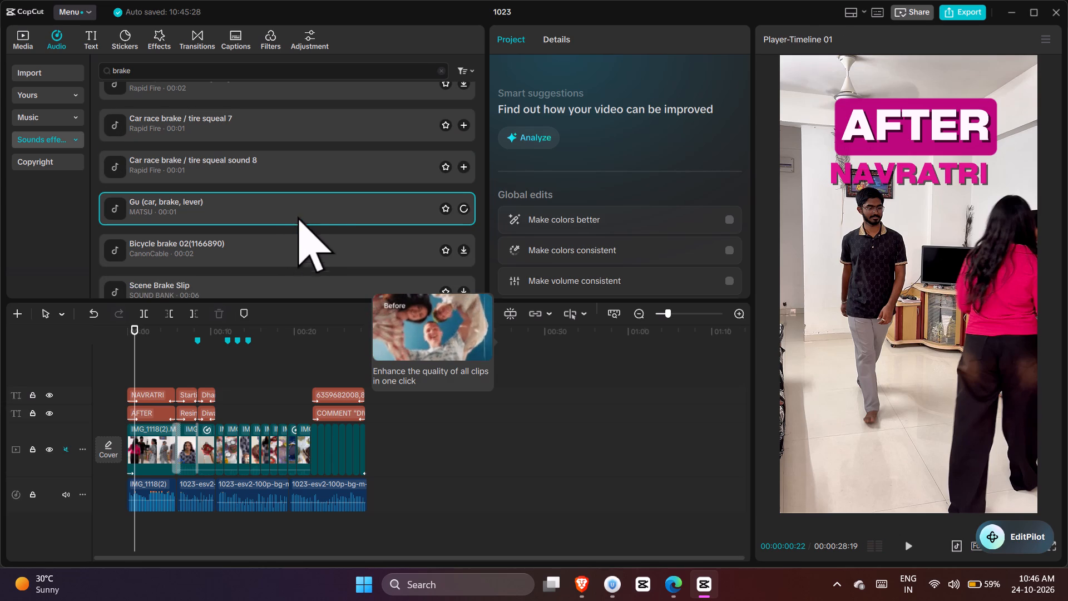
scroll(298, 175, up, 1)
scroll(298, 175, down, 2)
scroll(298, 175, up, 1)
scroll(309, 186, down, 5)
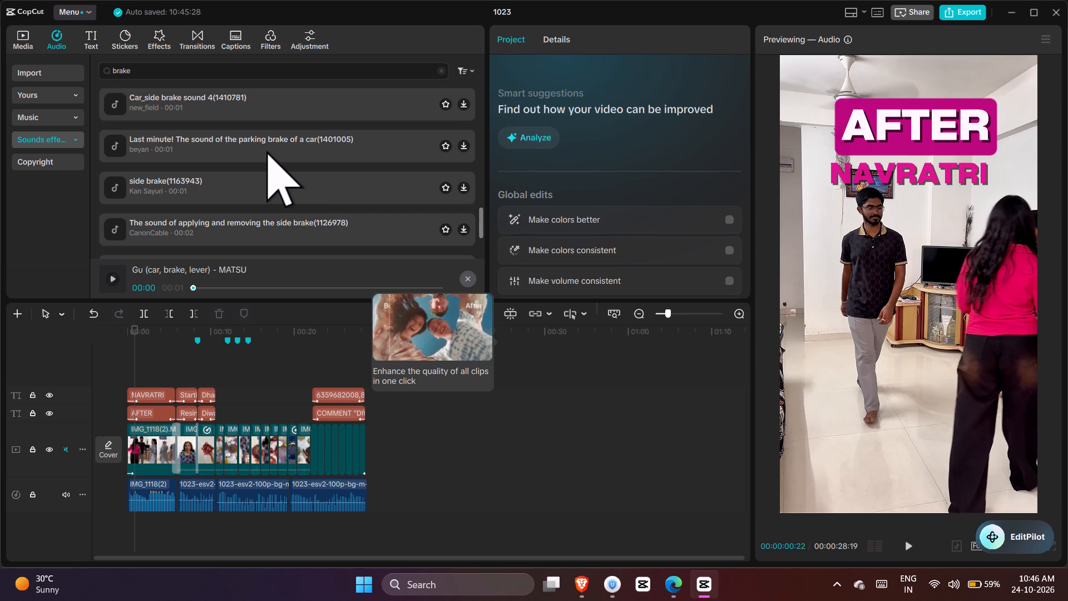
double_click(266, 151)
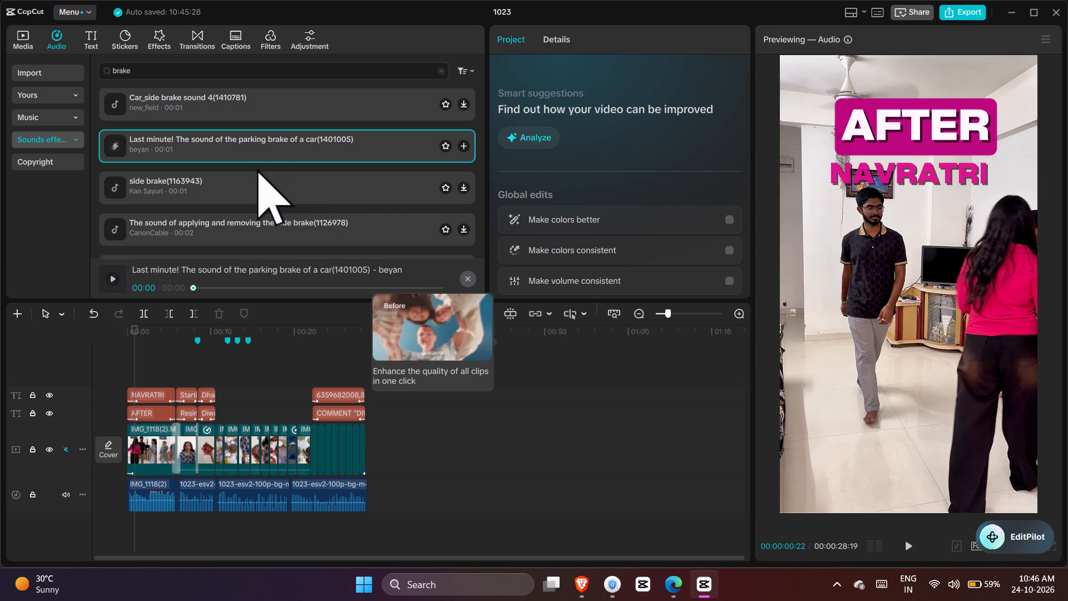
Add "Car Bicycle Sudden Brake Slip(985287)" on a new audio track beneath the first clip at about 3.5 s and preview it.
scroll(260, 210, up, 20)
scroll(260, 210, up, 1)
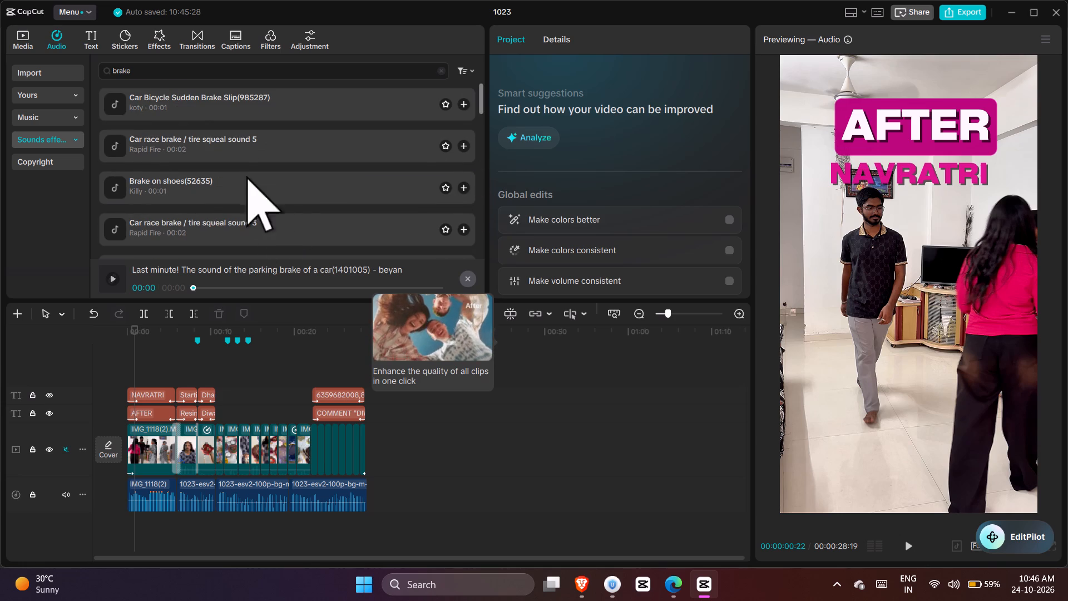
click(200, 117)
drag(231, 119, 231, 492)
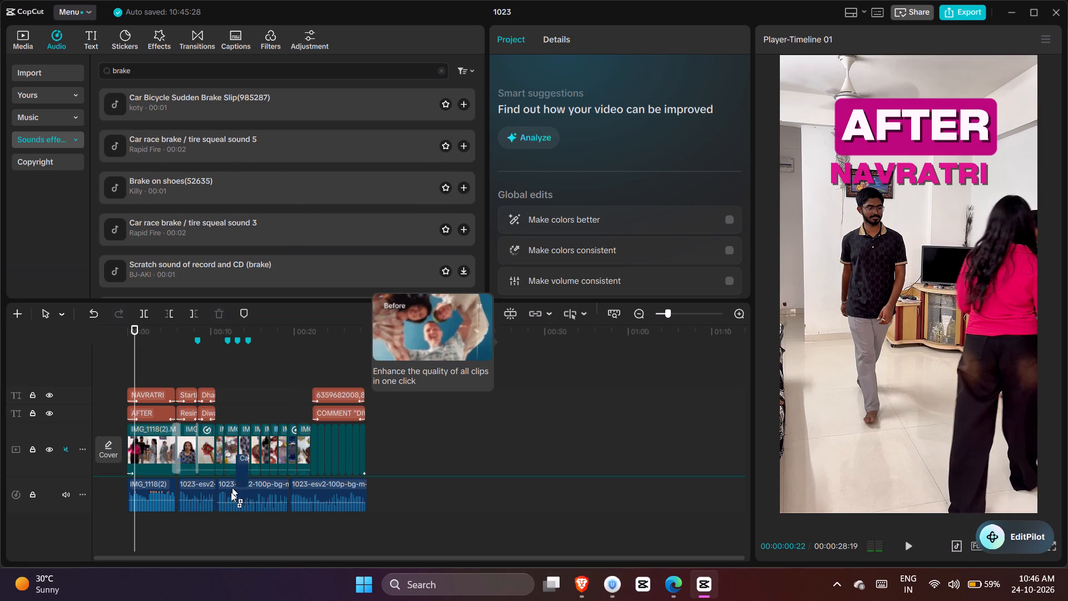
drag(231, 492, 157, 535)
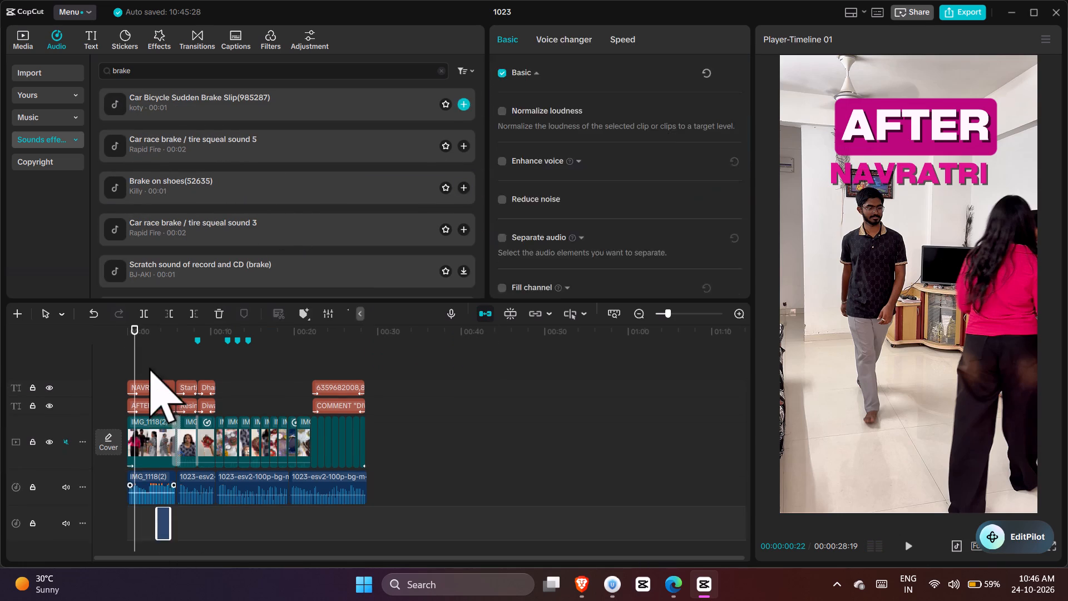
click(149, 362)
key(space)
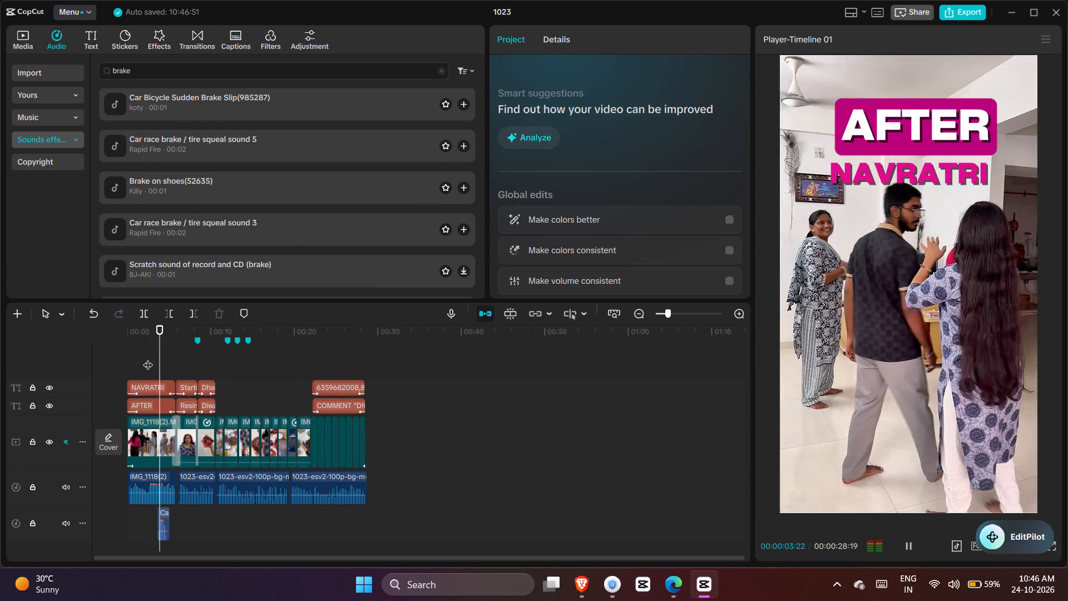
key(space)
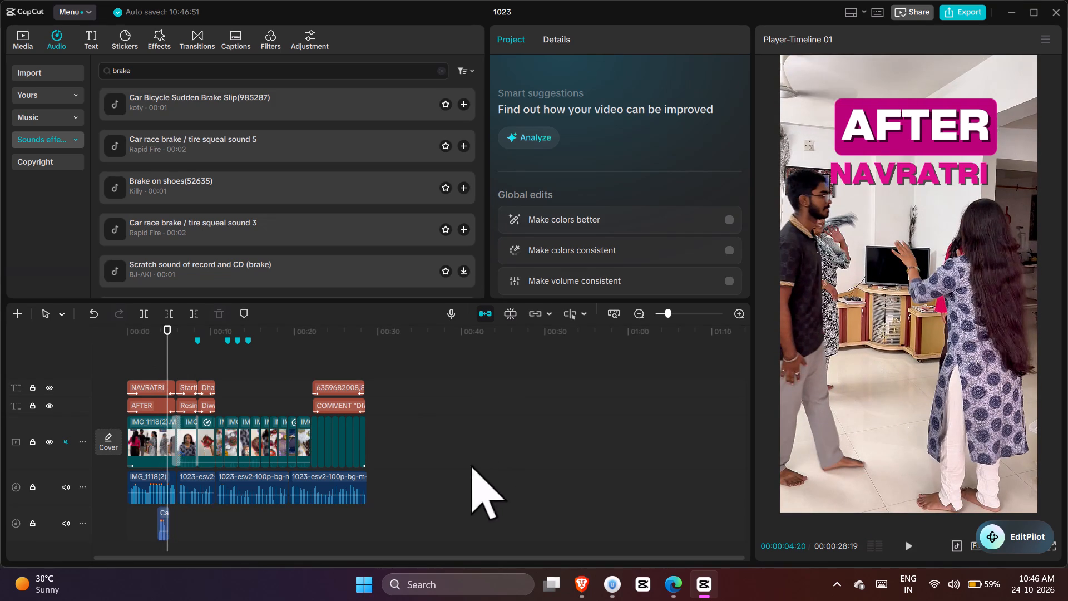
Move the Car Bicycle Sudden Brake Slip sound earlier to about 2.4 s and preview the opening clip with it.
scroll(175, 515, down, 1)
scroll(175, 515, up, 2)
scroll(175, 515, down, 1)
scroll(175, 515, up, 20)
scroll(175, 515, up, 13)
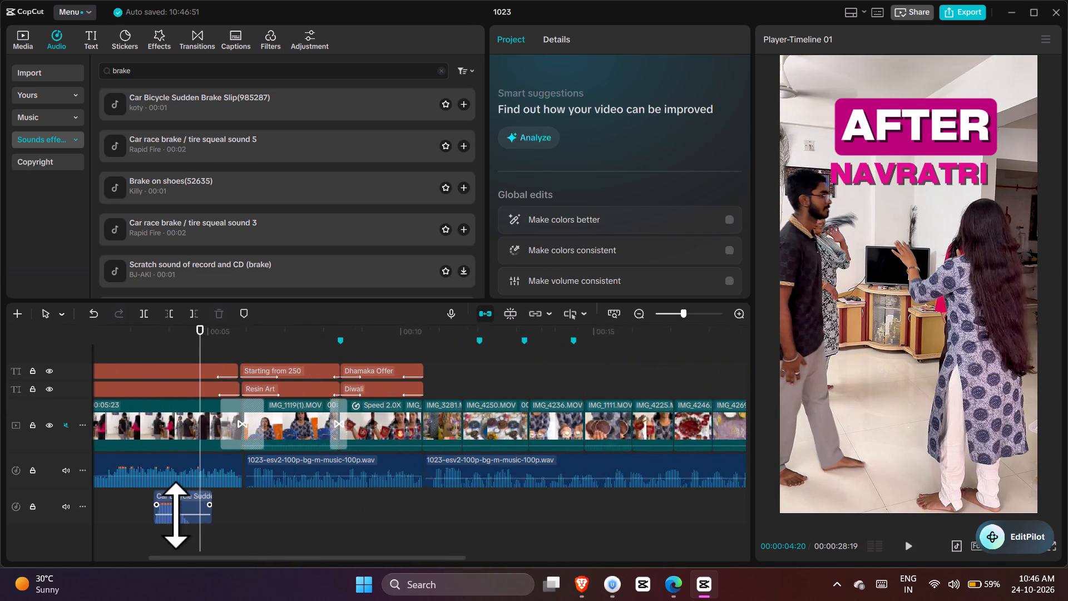
scroll(175, 515, up, 1)
drag(192, 506, 141, 508)
click(108, 345)
drag(108, 345, 192, 349)
key(ctrl+alt+space)
key(ctrl+alt+comma)
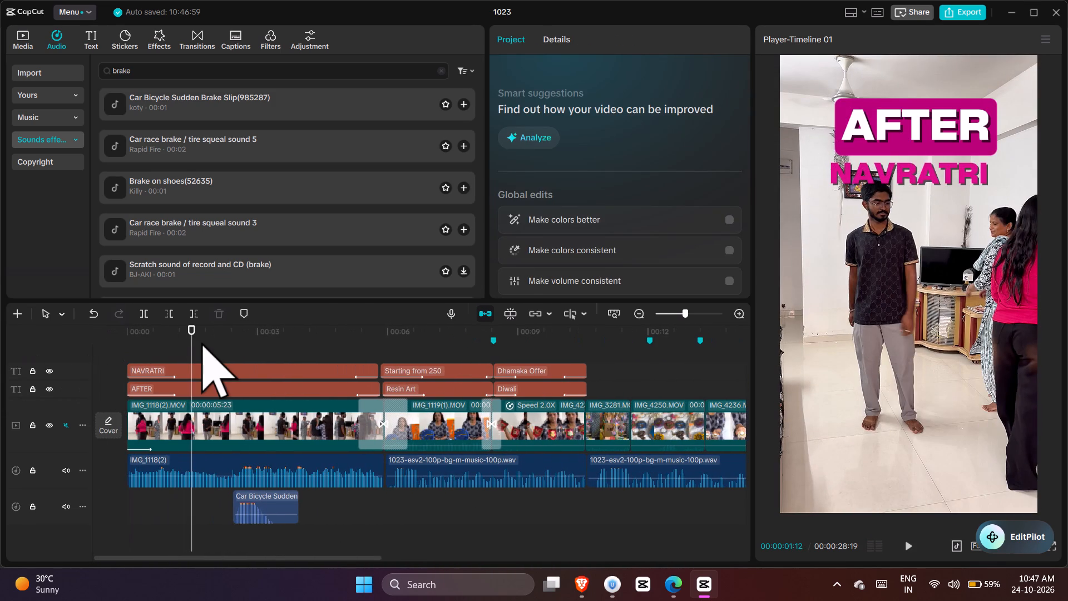
key(space)
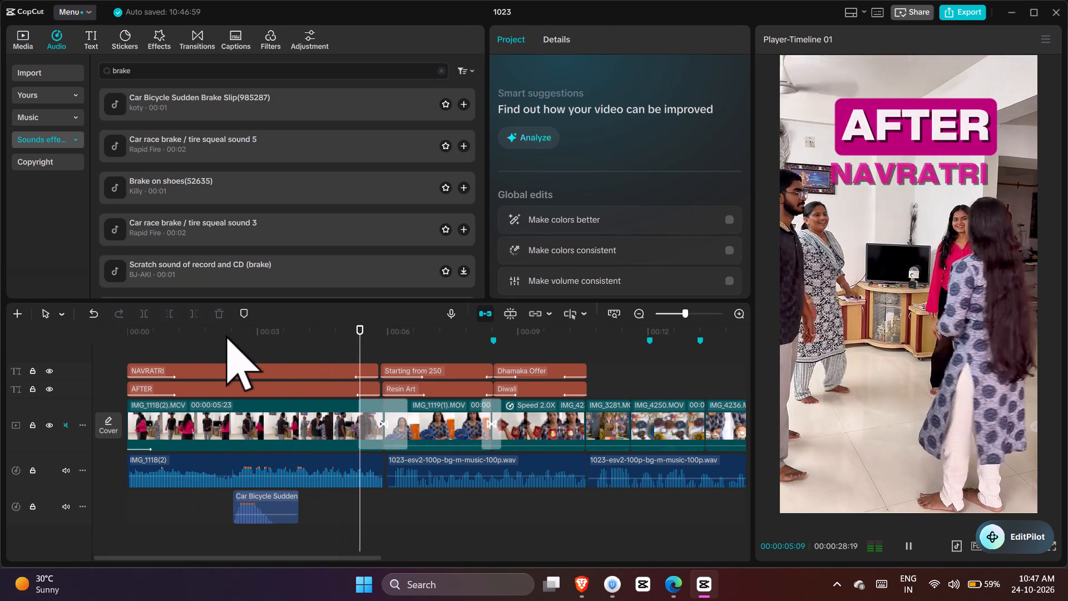
key(space)
click(215, 342)
Audition more brake results for a second sound, including "Car brake(52825)", the record and CD scratch, "Sudden brake of car" and "Gu (car, brake, lever)".
scroll(209, 223, down, 4)
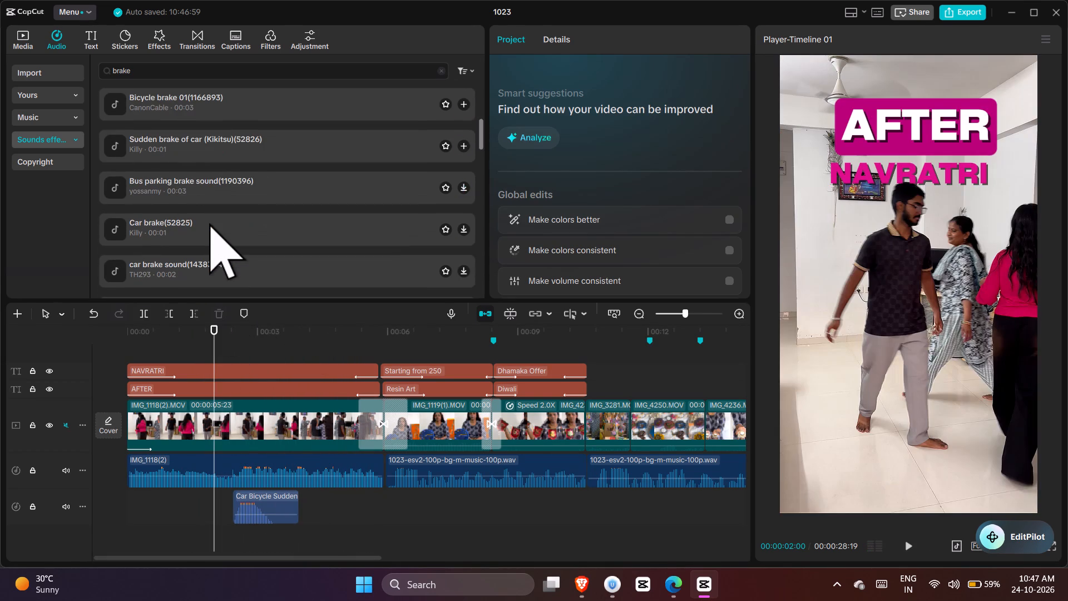
click(209, 223)
scroll(259, 244, down, 1)
scroll(258, 232, up, 1)
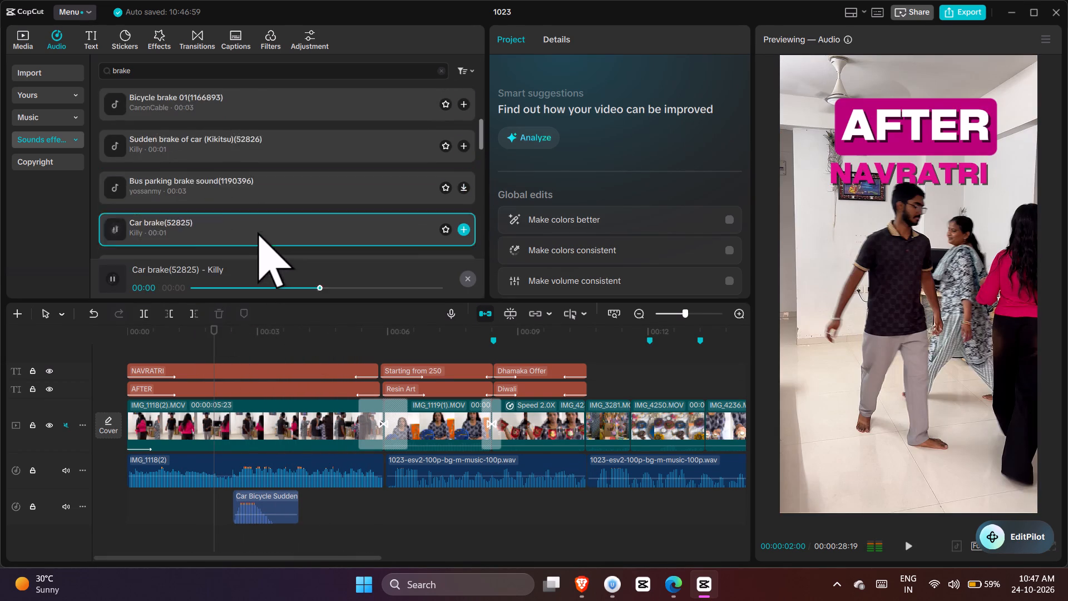
scroll(258, 232, up, 2)
click(259, 193)
click(260, 155)
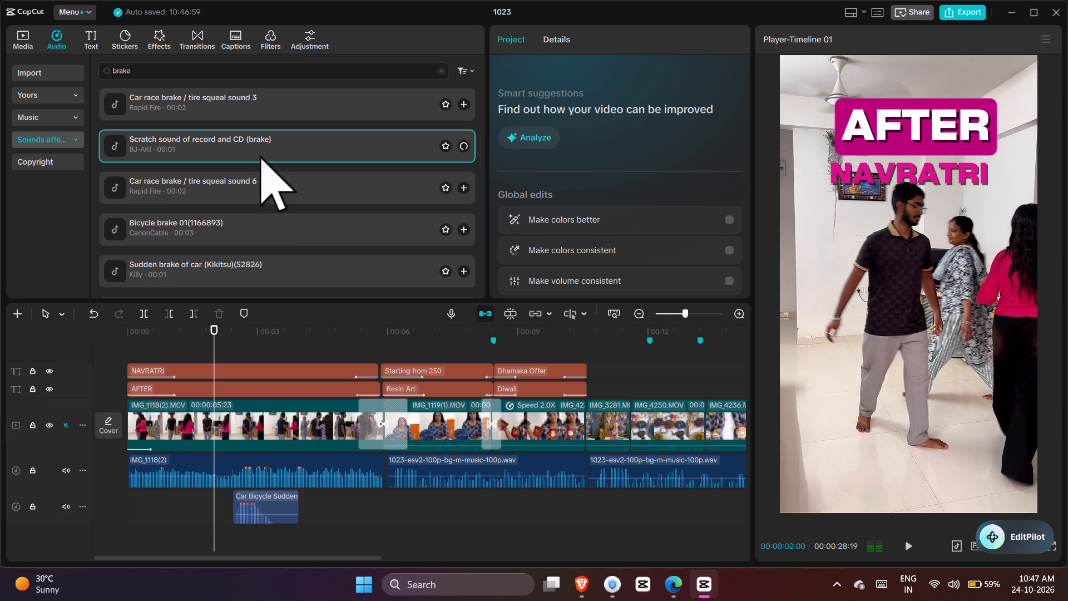
scroll(261, 162, down, 1)
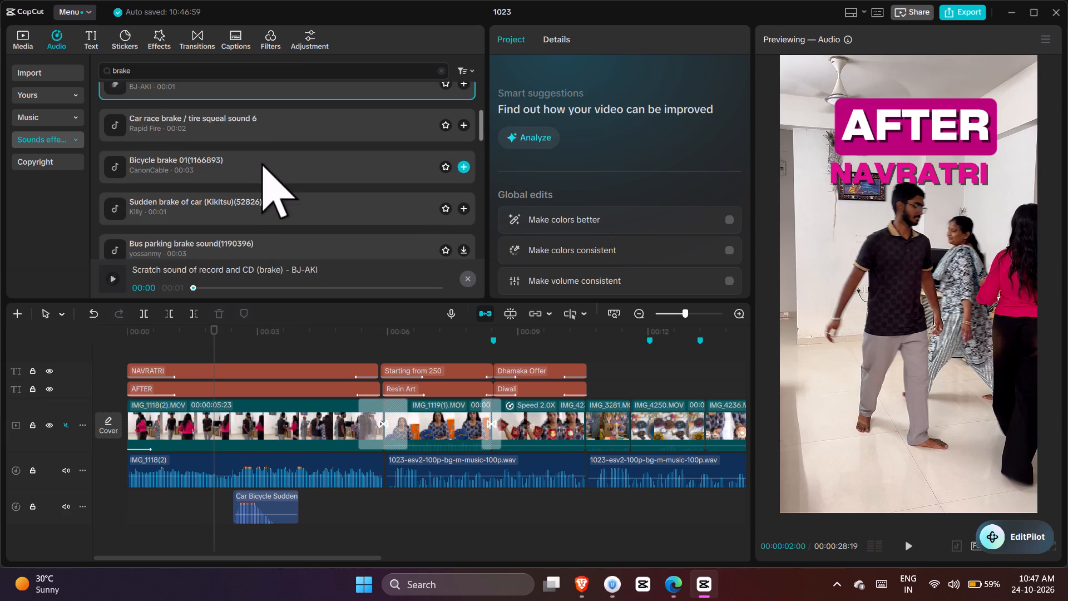
click(254, 177)
click(256, 209)
scroll(258, 208, down, 1)
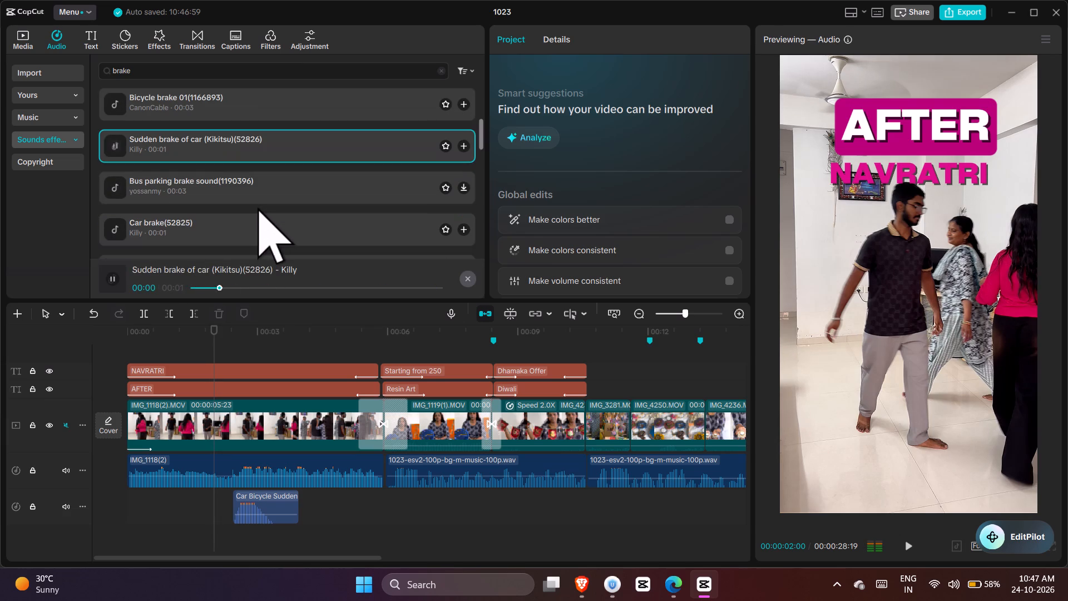
click(258, 208)
click(255, 217)
scroll(256, 233, down, 1)
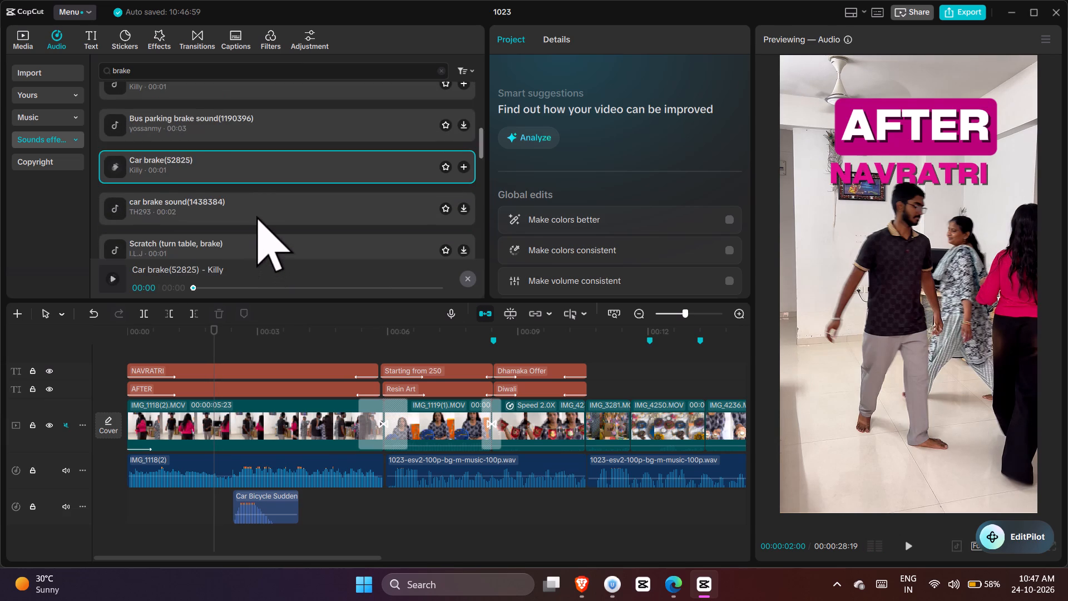
scroll(256, 214, down, 4)
click(256, 200)
scroll(258, 200, down, 1)
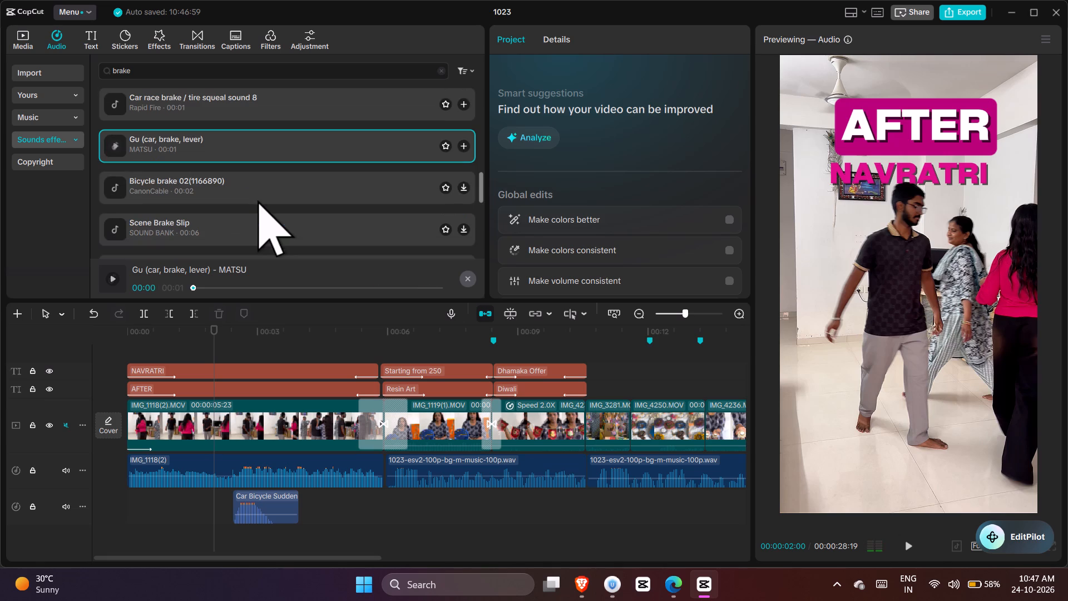
Add "Gu (car, brake, lever)" on another audio track where the first brake sound ends, at about 3.9 s, and preview it.
drag(255, 158, 296, 505)
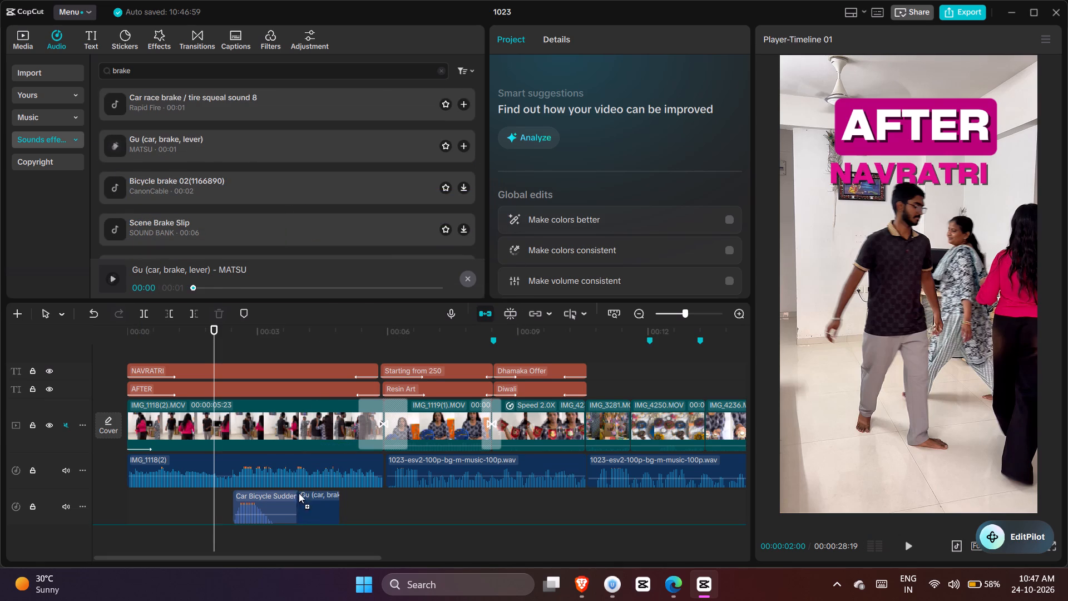
click(202, 328)
key(space)
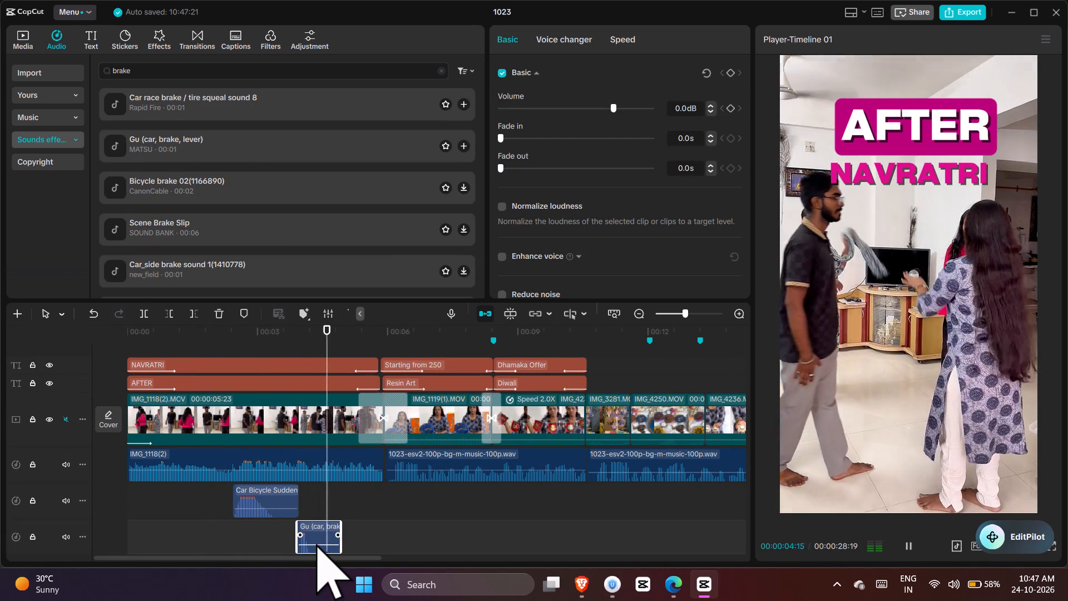
key(space)
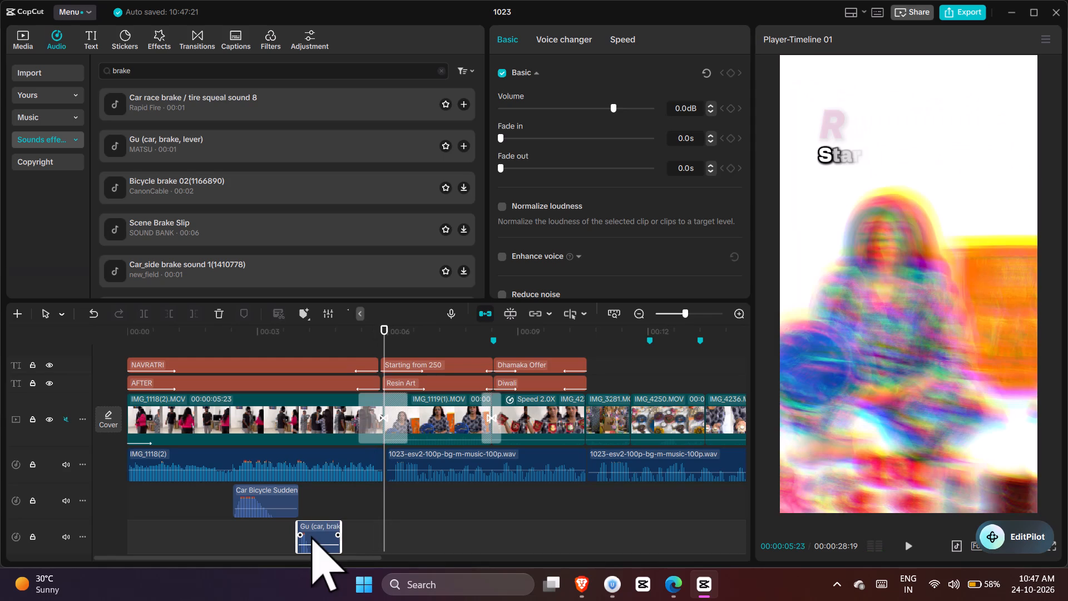
Search for "camera" and add "click (camera shutter sound single shot)(1111055)" to the first brake sound's track at the cut to the second clip.
double_click(285, 73)
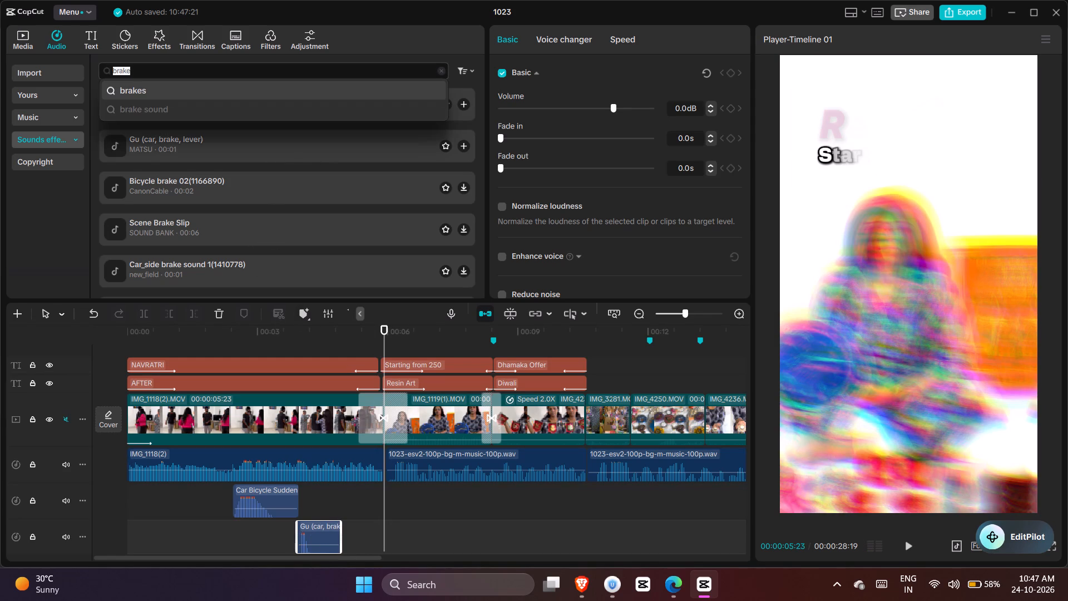
text(camera)
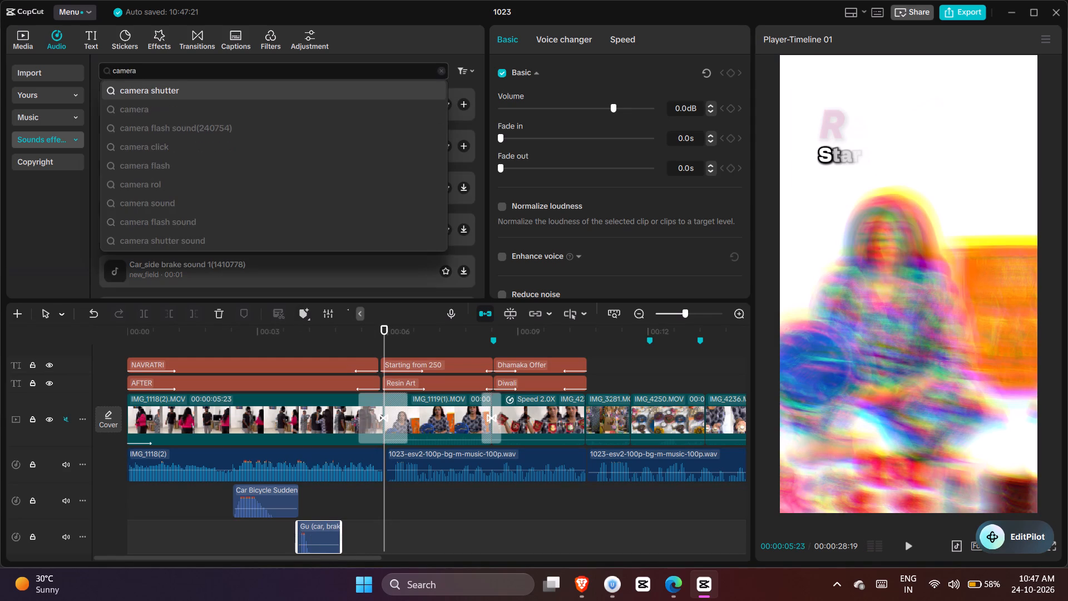
key(Return)
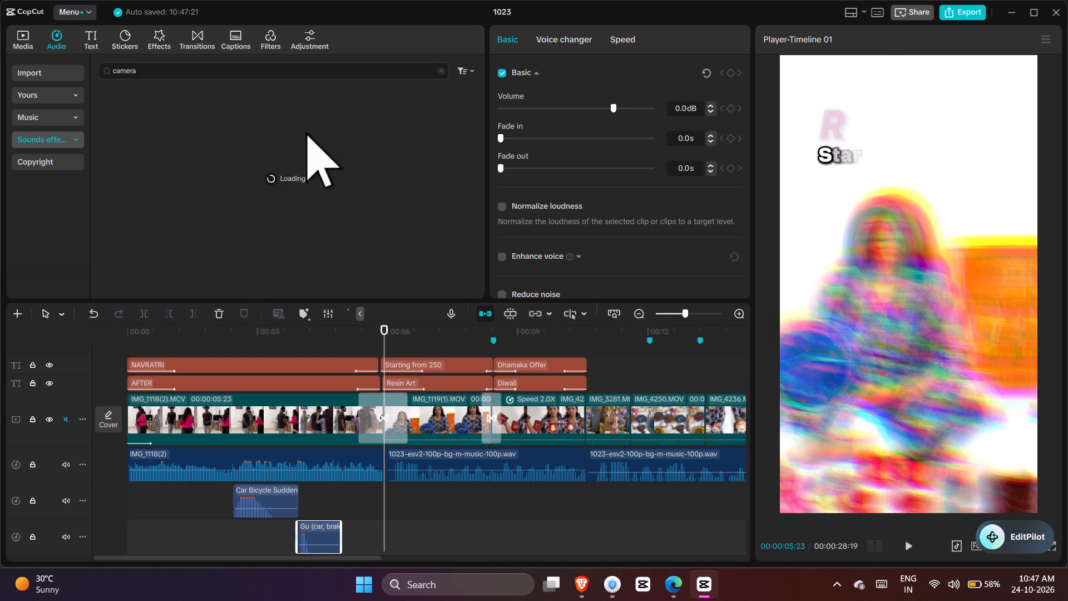
click(201, 115)
drag(240, 104, 379, 506)
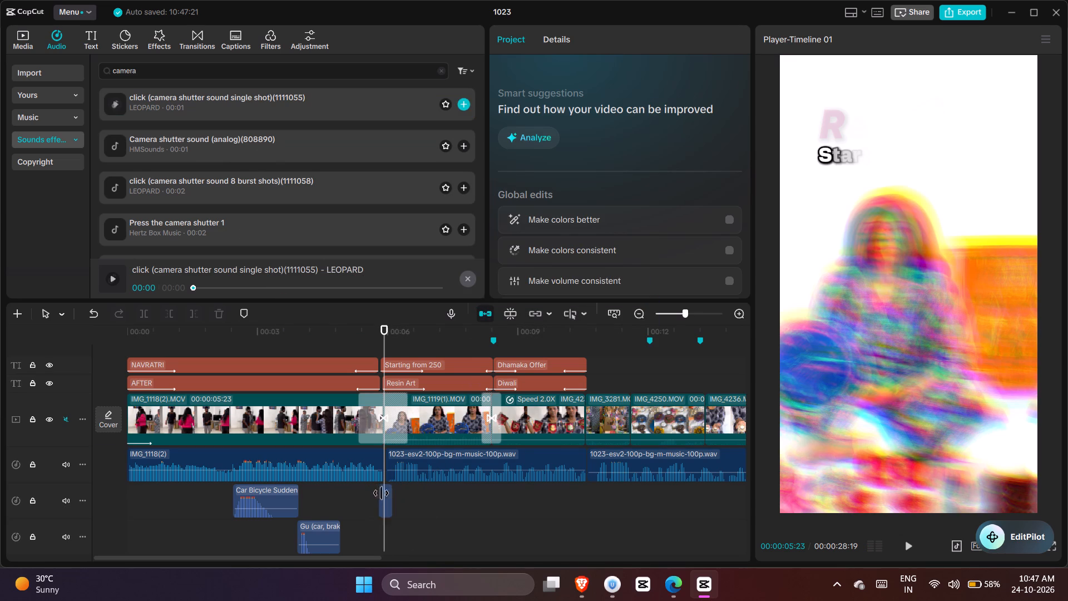
Preview the cut to the second clip with the camera shutter sound, up to the next transition.
click(362, 500)
key(space)
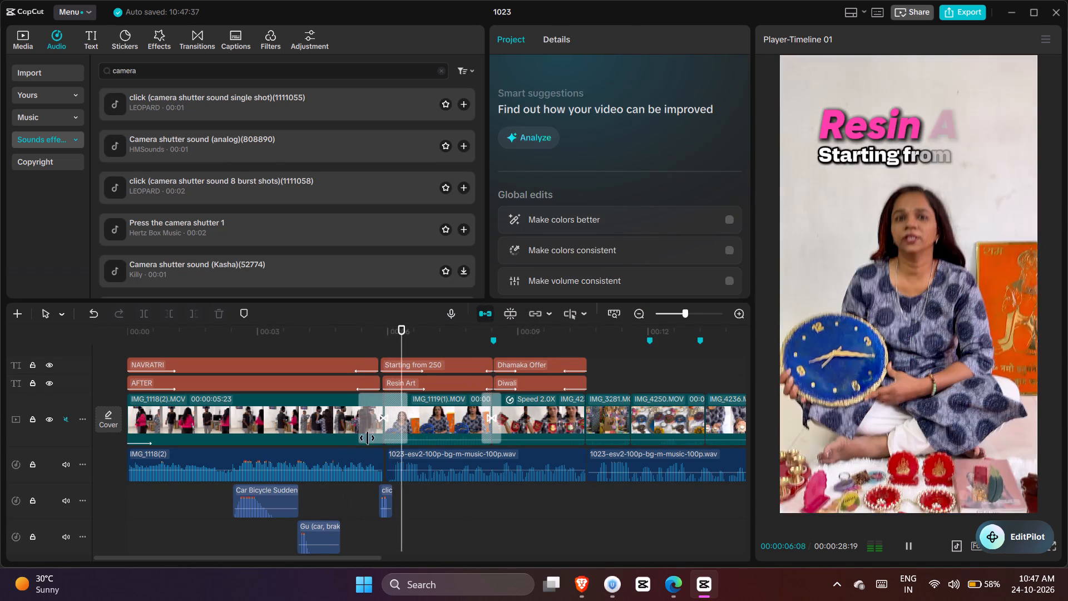
click(476, 507)
drag(476, 507, 482, 507)
click(482, 507)
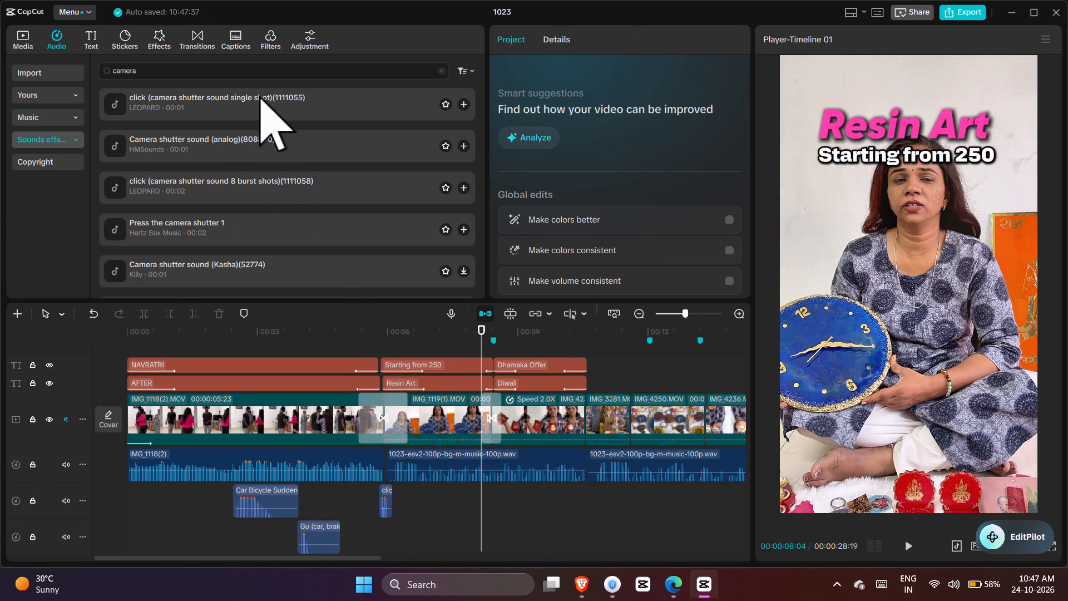
Search the sound effects for "click" and add "Mouse click sound" to the brake sound's track near the cut to the third clip.
click(259, 73)
key(ctrl+a)
key(c)
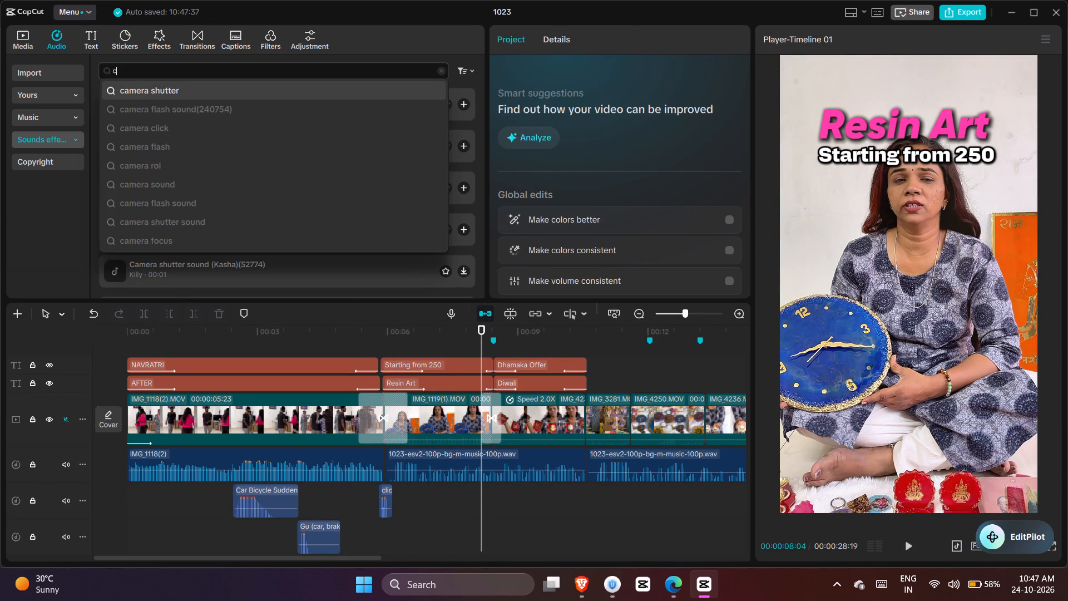
key(BackSpace)
text(click)
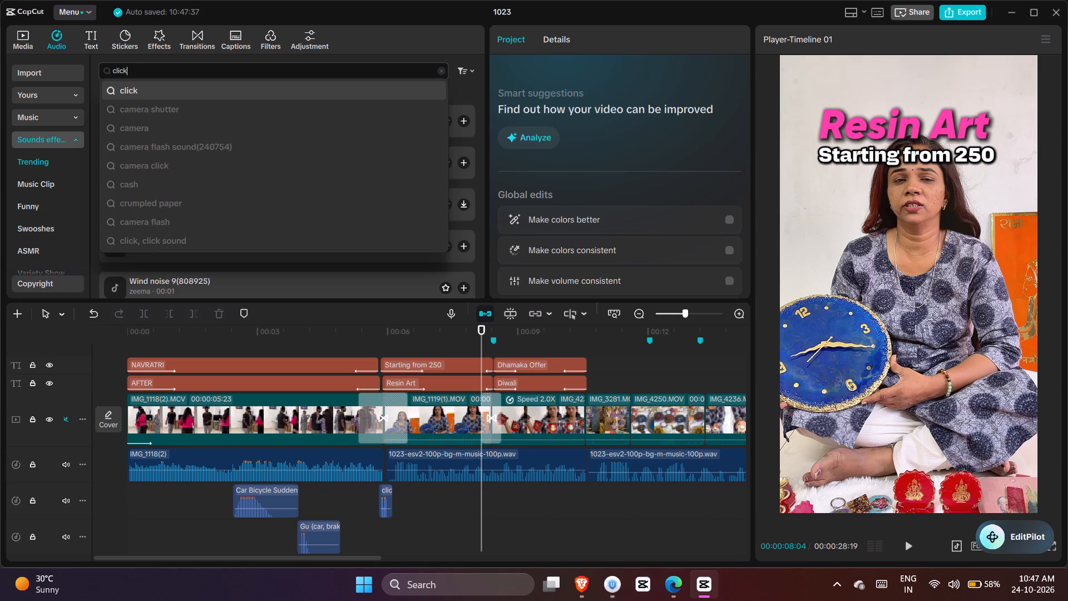
key(Return)
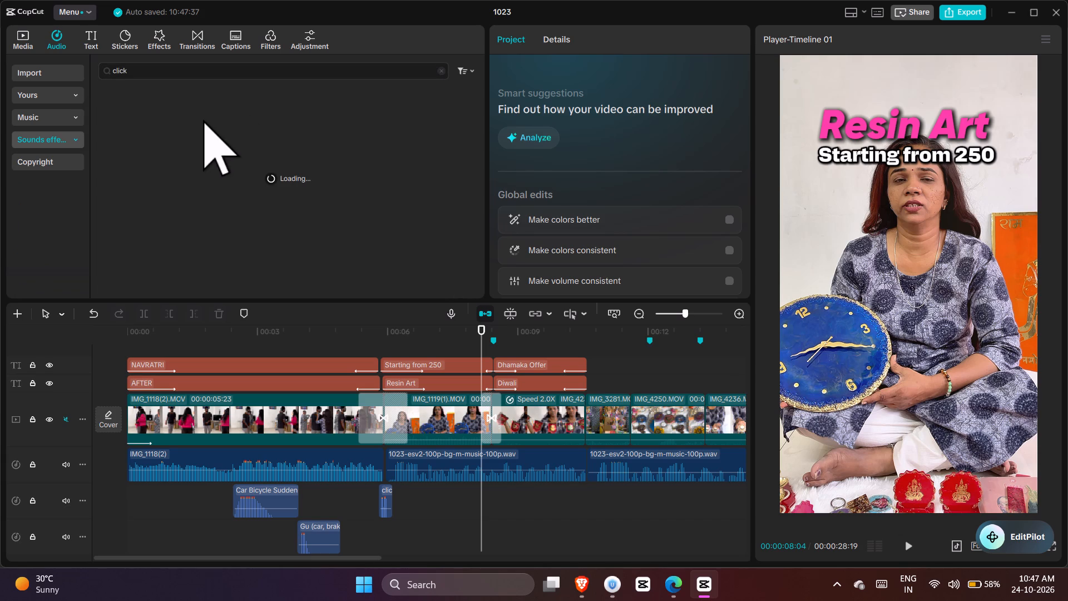
click(212, 108)
click(225, 141)
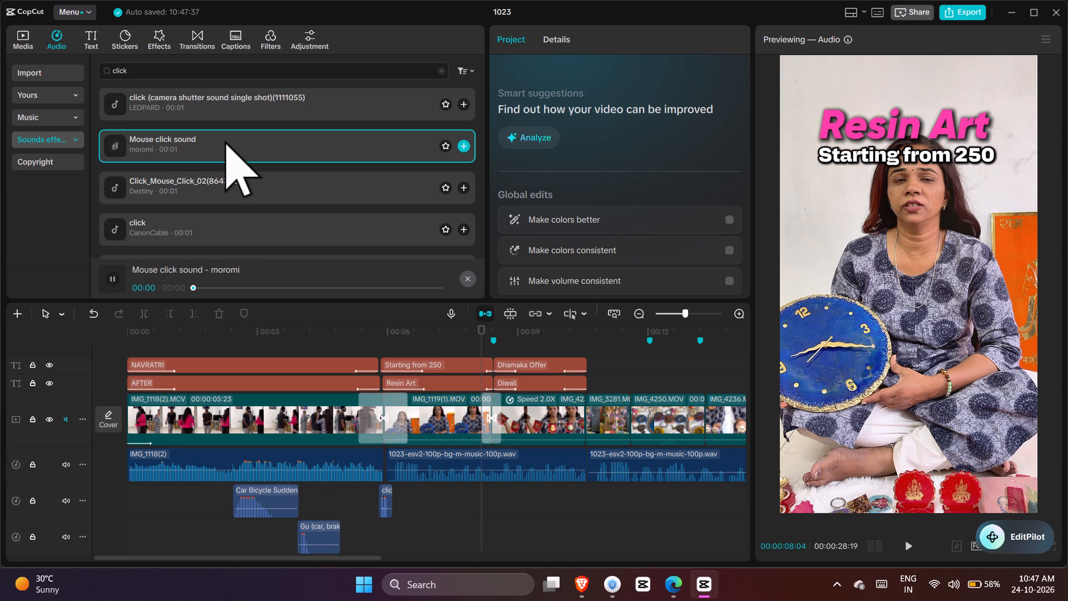
drag(247, 154, 498, 495)
drag(493, 495, 488, 495)
double_click(488, 495)
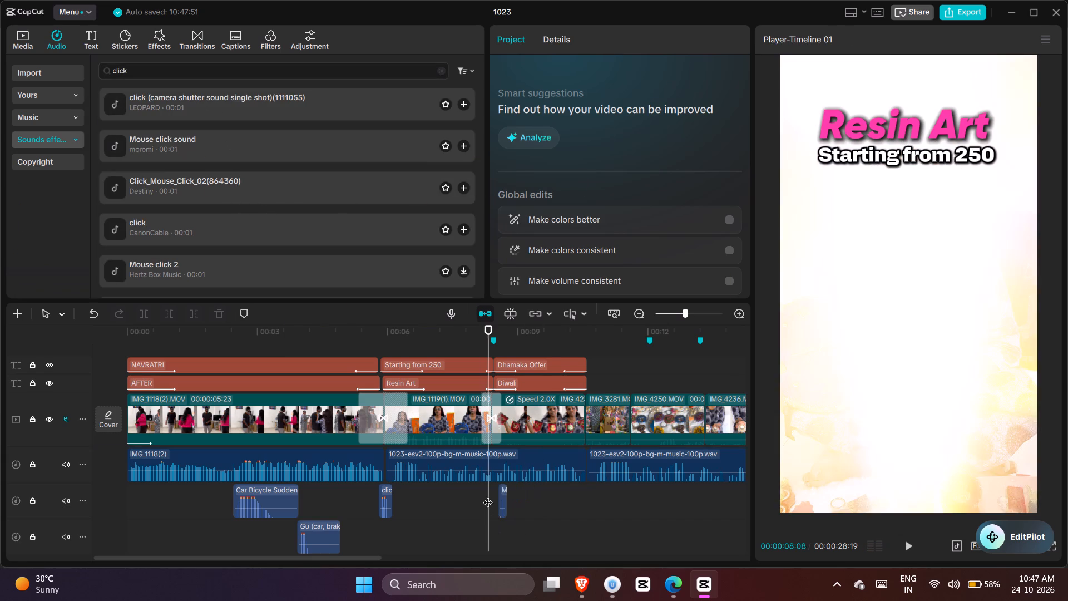
Move the Mouse click sound earlier to the start of the Diwali clip's transition, at about 8.3 s.
click(486, 499)
click(507, 495)
drag(504, 491, 489, 498)
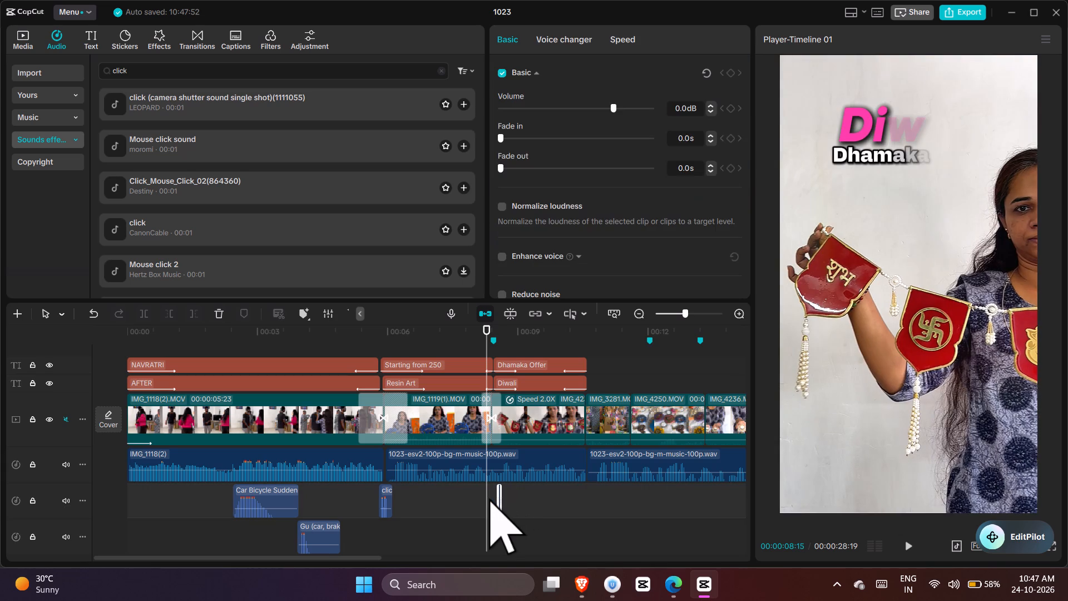
drag(489, 498, 491, 498)
key(ctrl+z)
ctrl+scroll(498, 532, up, 16)
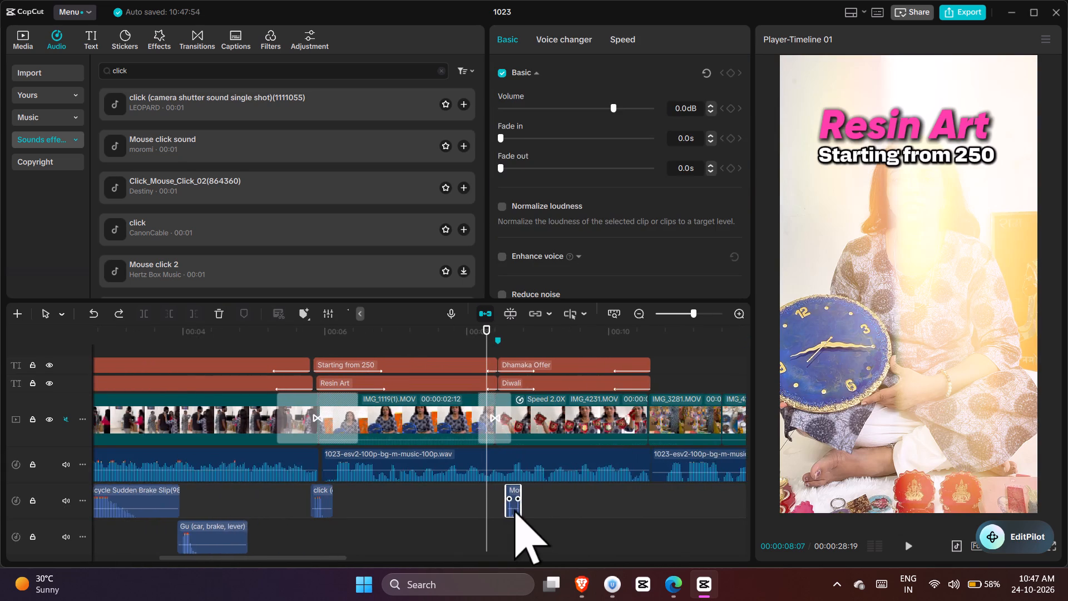
ctrl+scroll(514, 509, up, 5)
drag(516, 493, 501, 499)
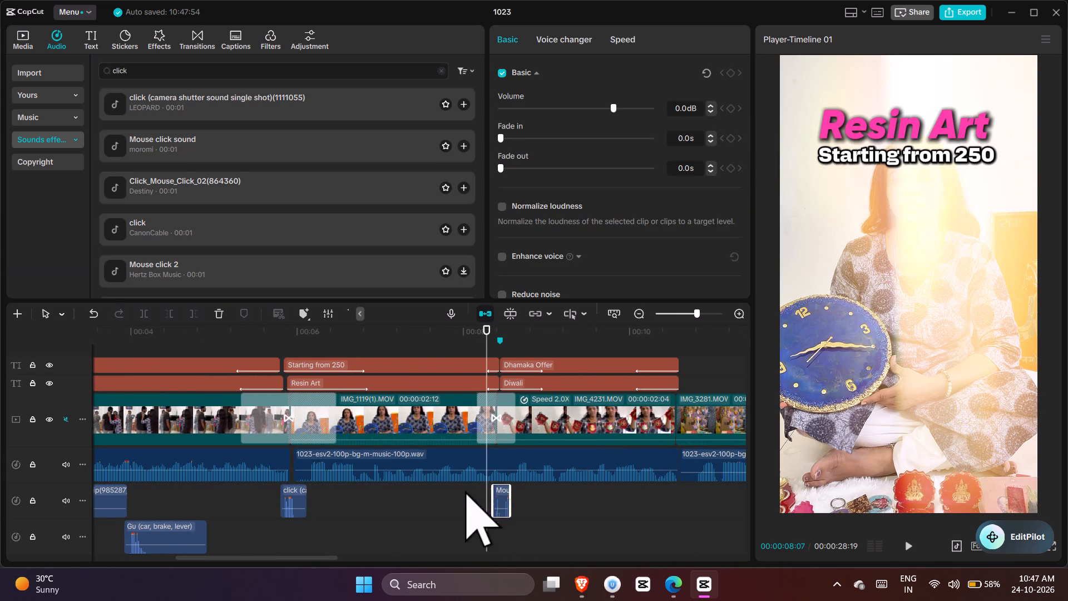
Preview the click at the third clip's transition, the second clip's opening and the start of the reel.
click(465, 491)
key(space)
double_click(316, 544)
drag(314, 539, 193, 549)
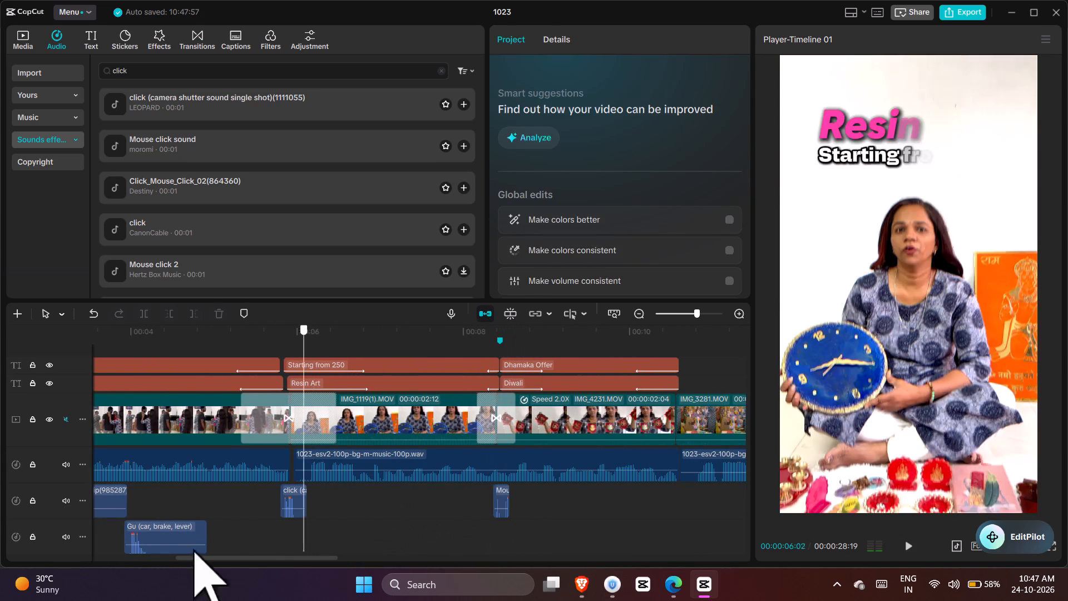
drag(193, 549, 24, 535)
key(space)
Delete the "Gu (car, brake, lever)" sound from the timeline.
click(509, 548)
key(Delete)
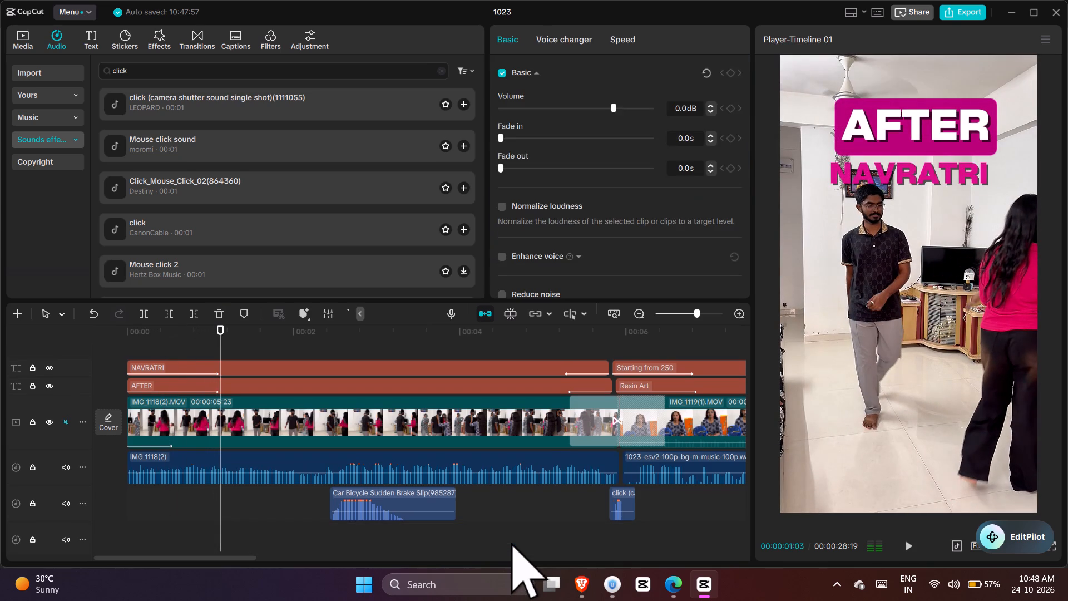
Play the reel from the start to about 11 s to review the brake, shutter and click sounds.
click(309, 508)
drag(309, 508, 62, 505)
key(space)
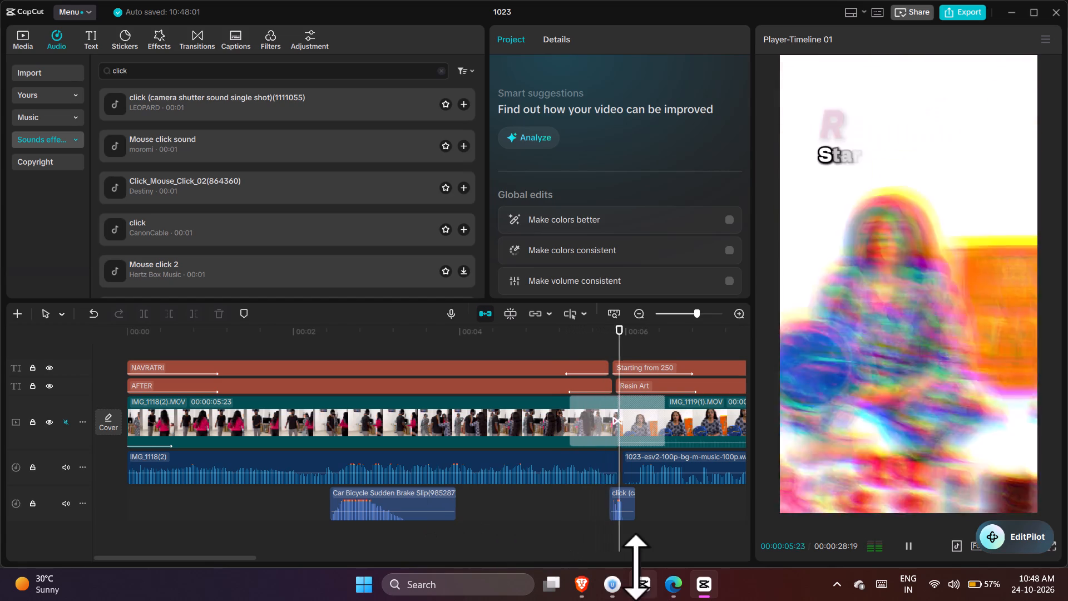
ctrl+scroll(503, 521, down, 15)
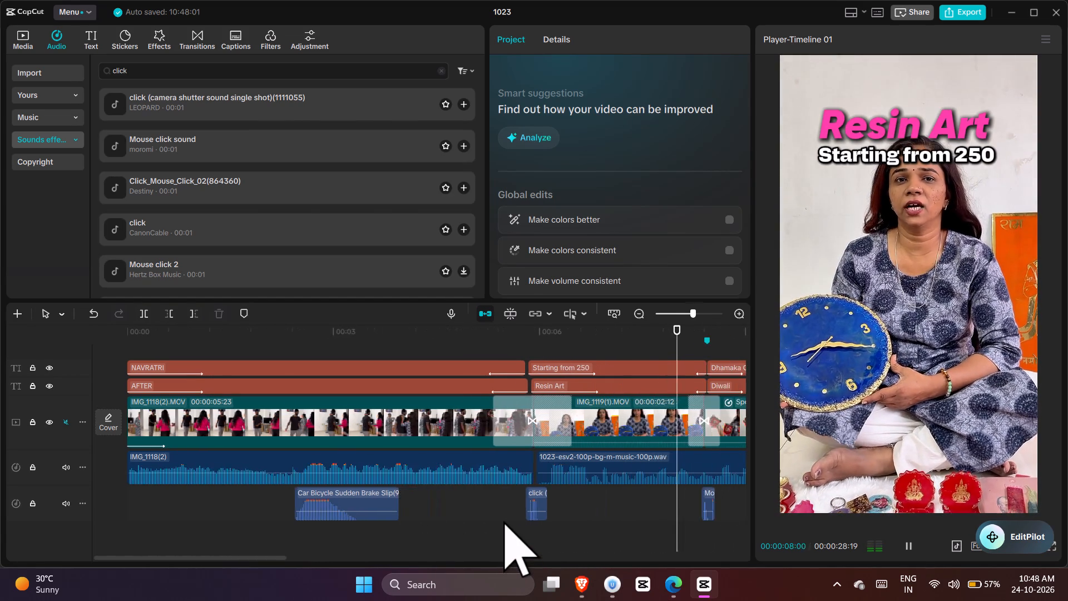
ctrl+scroll(503, 521, down, 8)
ctrl+scroll(503, 521, down, 16)
ctrl+scroll(517, 523, up, 1)
ctrl+scroll(517, 523, down, 14)
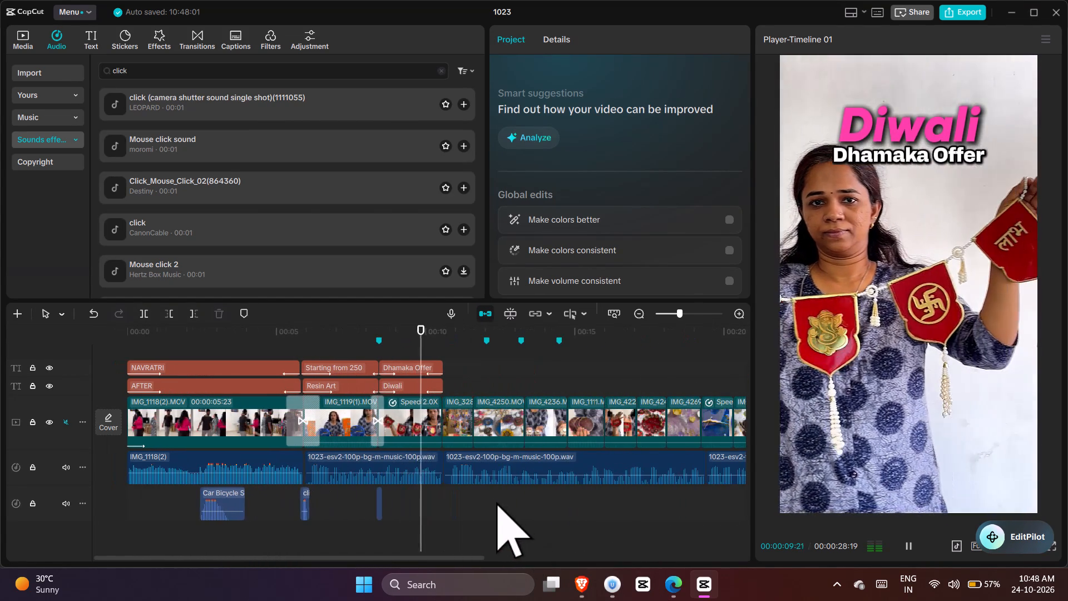
key(space)
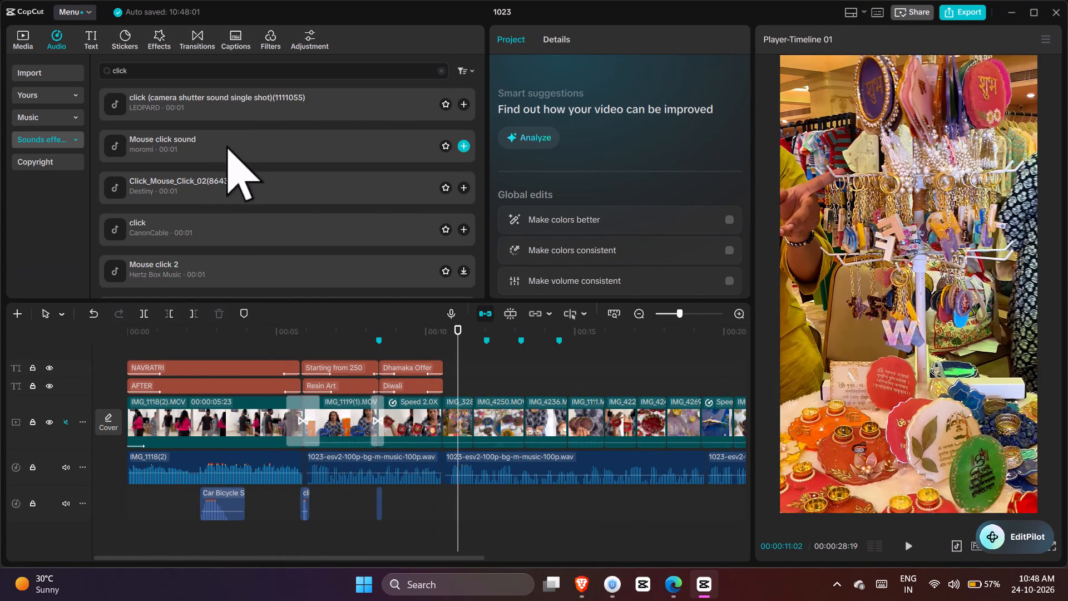
Add "Mouse click sound" to the sound effects track at the cut to IMG_3281.MOV, at about 10.5 s.
drag(228, 146, 441, 511)
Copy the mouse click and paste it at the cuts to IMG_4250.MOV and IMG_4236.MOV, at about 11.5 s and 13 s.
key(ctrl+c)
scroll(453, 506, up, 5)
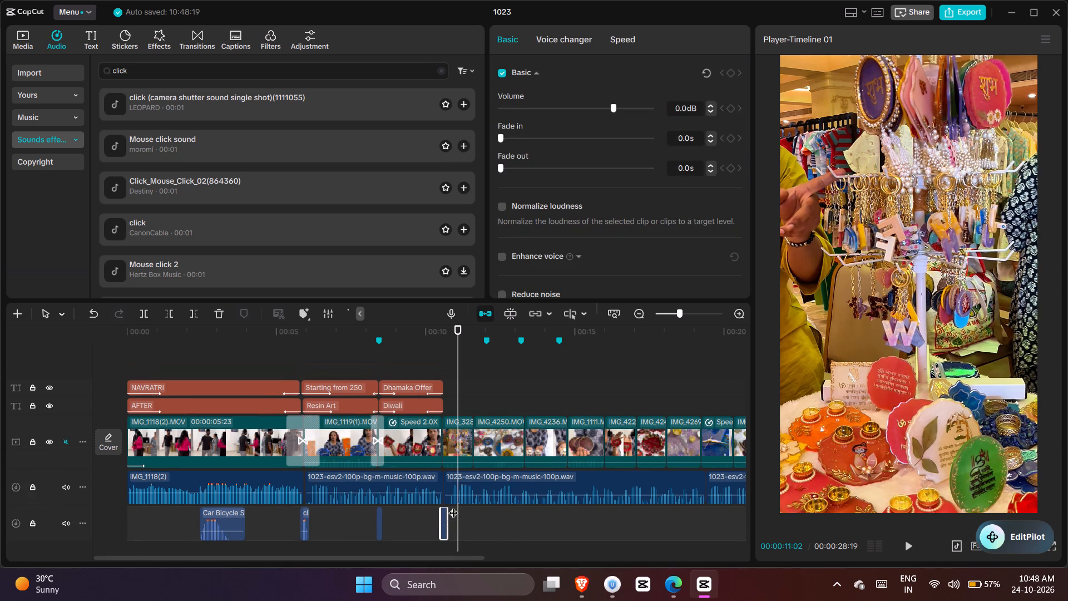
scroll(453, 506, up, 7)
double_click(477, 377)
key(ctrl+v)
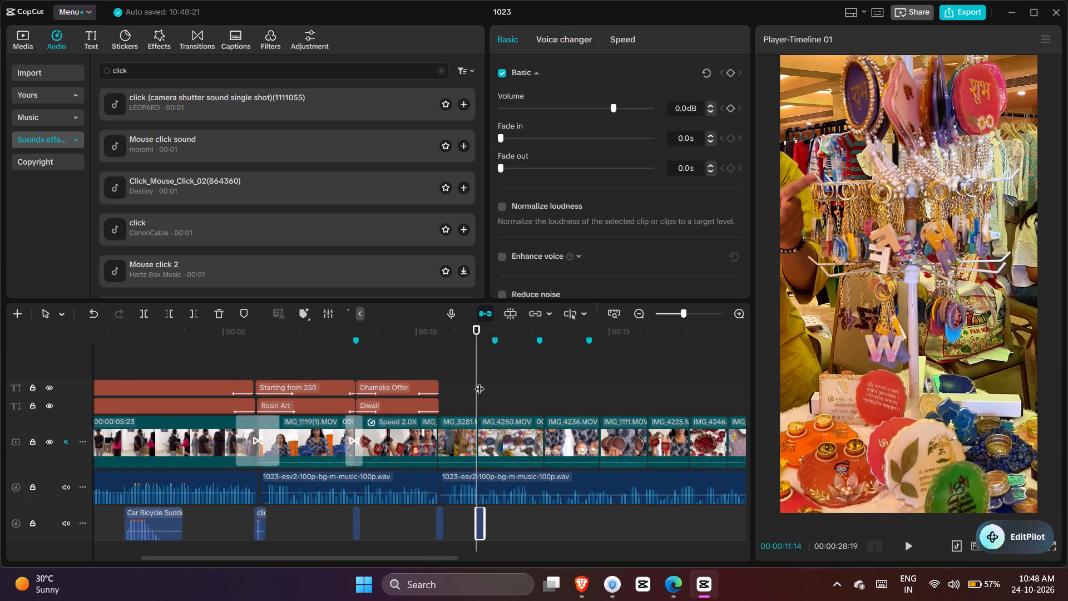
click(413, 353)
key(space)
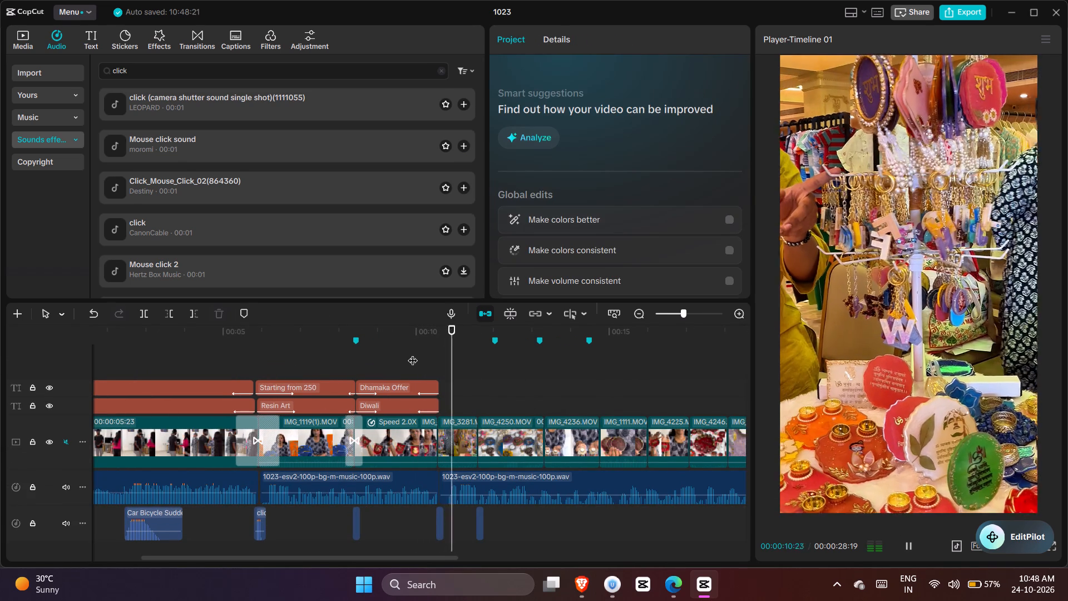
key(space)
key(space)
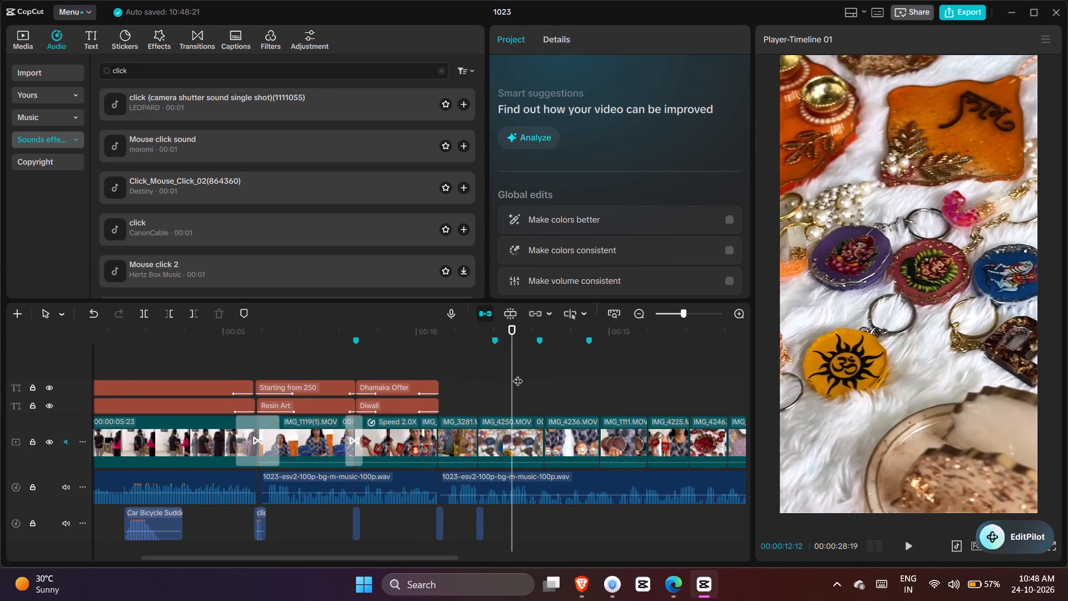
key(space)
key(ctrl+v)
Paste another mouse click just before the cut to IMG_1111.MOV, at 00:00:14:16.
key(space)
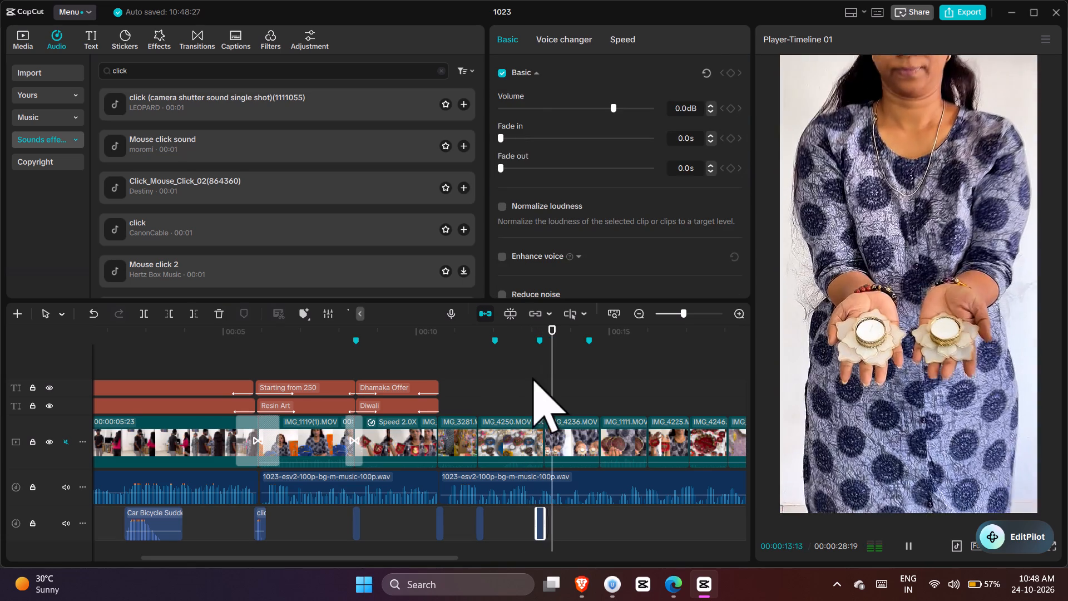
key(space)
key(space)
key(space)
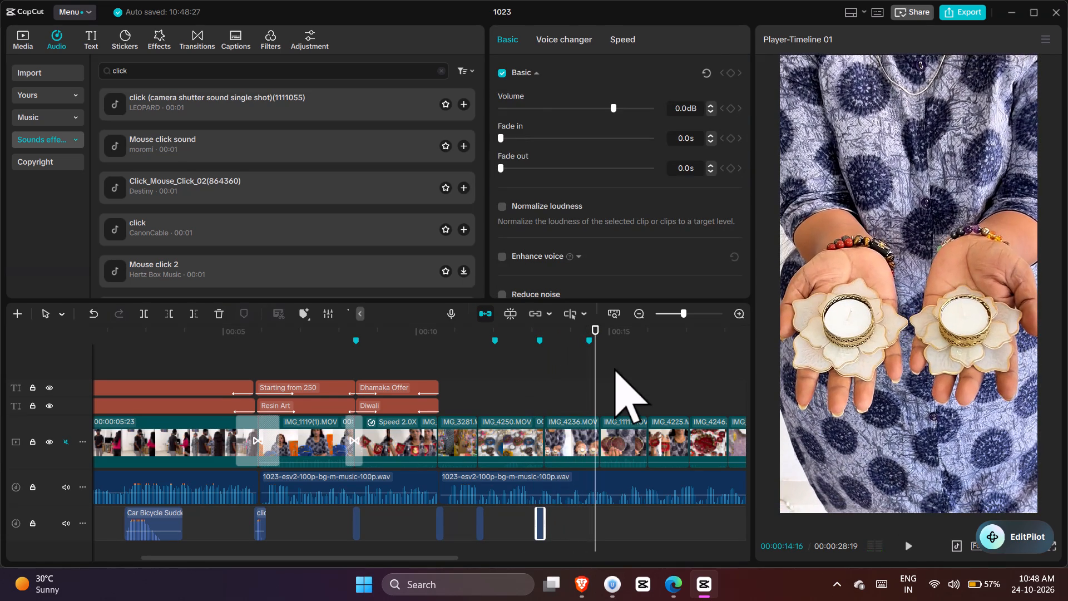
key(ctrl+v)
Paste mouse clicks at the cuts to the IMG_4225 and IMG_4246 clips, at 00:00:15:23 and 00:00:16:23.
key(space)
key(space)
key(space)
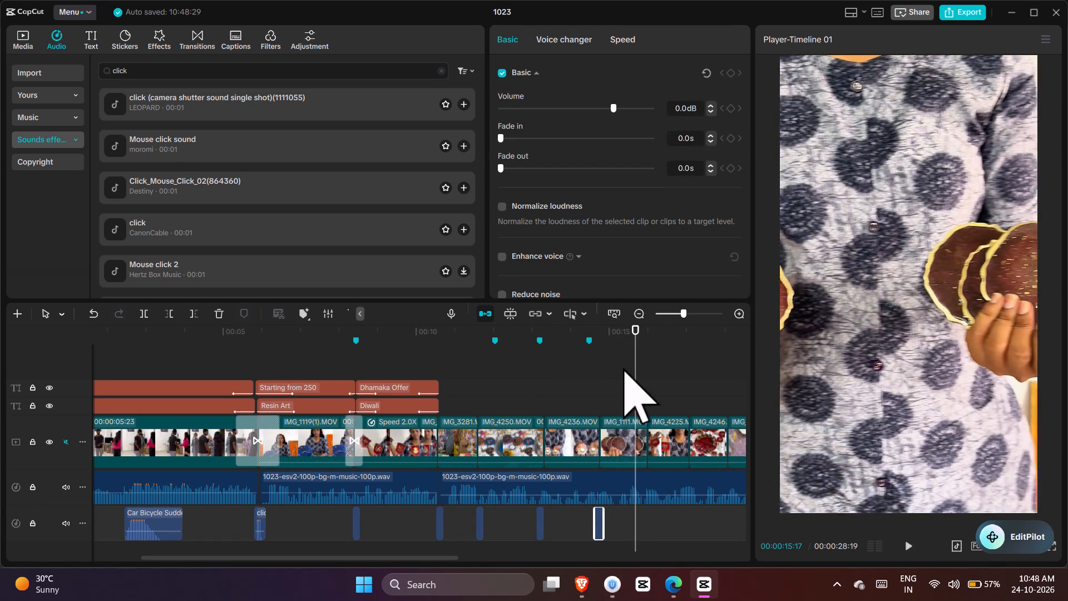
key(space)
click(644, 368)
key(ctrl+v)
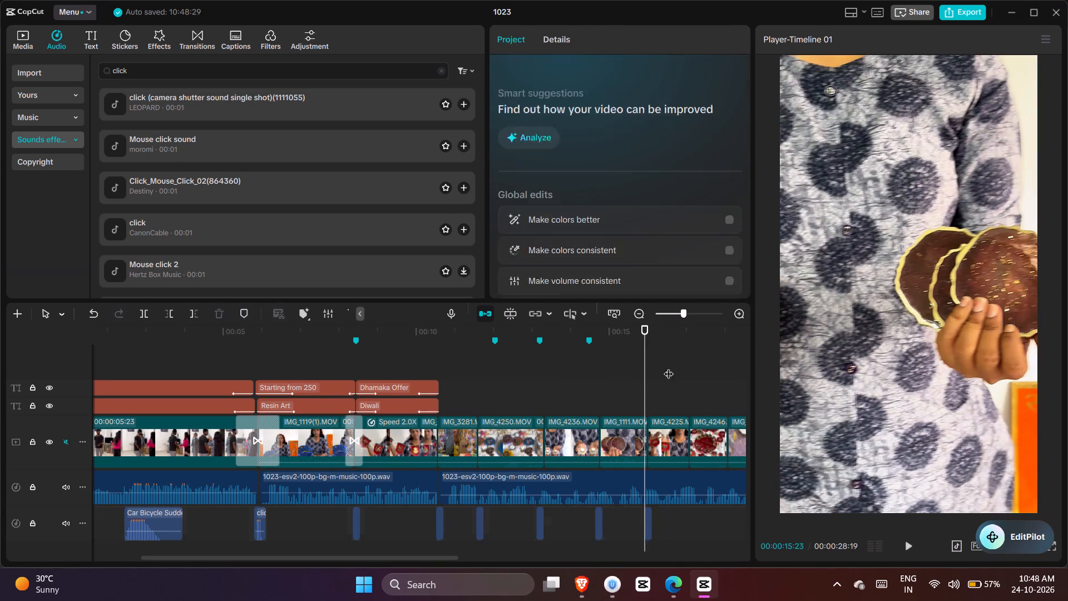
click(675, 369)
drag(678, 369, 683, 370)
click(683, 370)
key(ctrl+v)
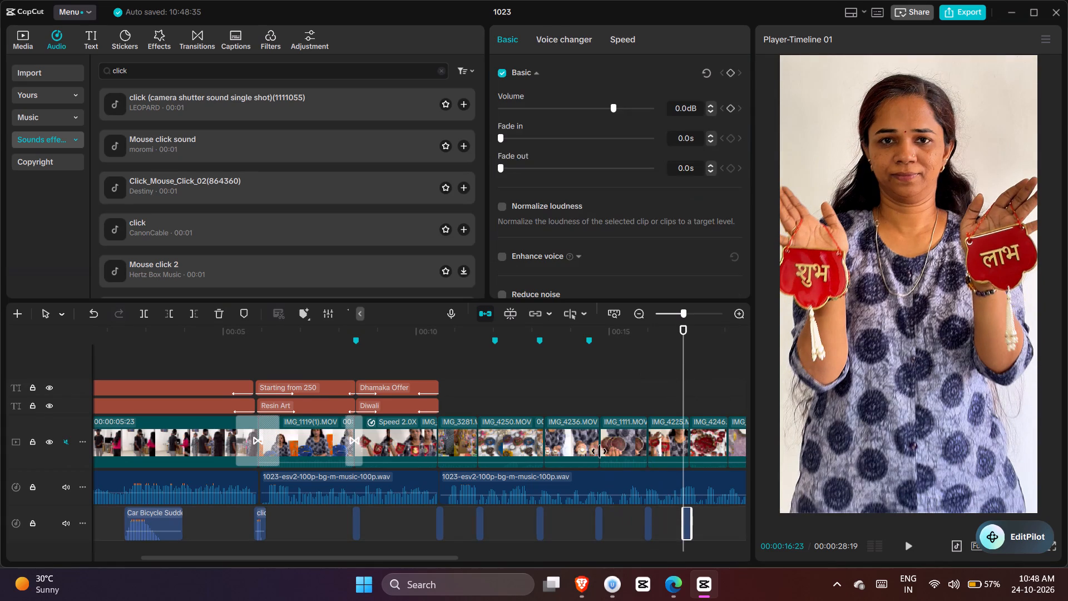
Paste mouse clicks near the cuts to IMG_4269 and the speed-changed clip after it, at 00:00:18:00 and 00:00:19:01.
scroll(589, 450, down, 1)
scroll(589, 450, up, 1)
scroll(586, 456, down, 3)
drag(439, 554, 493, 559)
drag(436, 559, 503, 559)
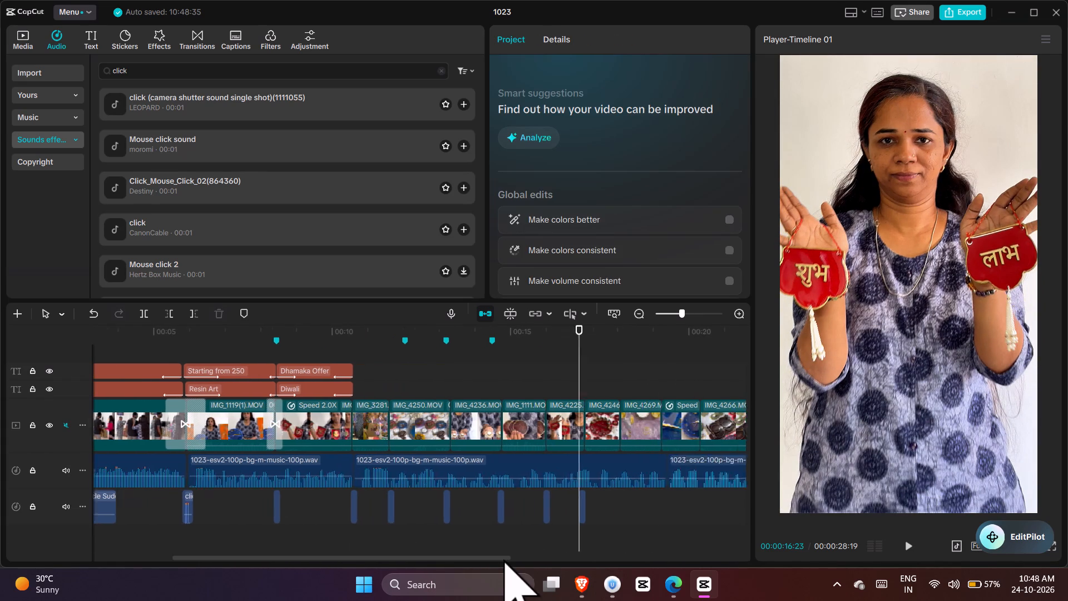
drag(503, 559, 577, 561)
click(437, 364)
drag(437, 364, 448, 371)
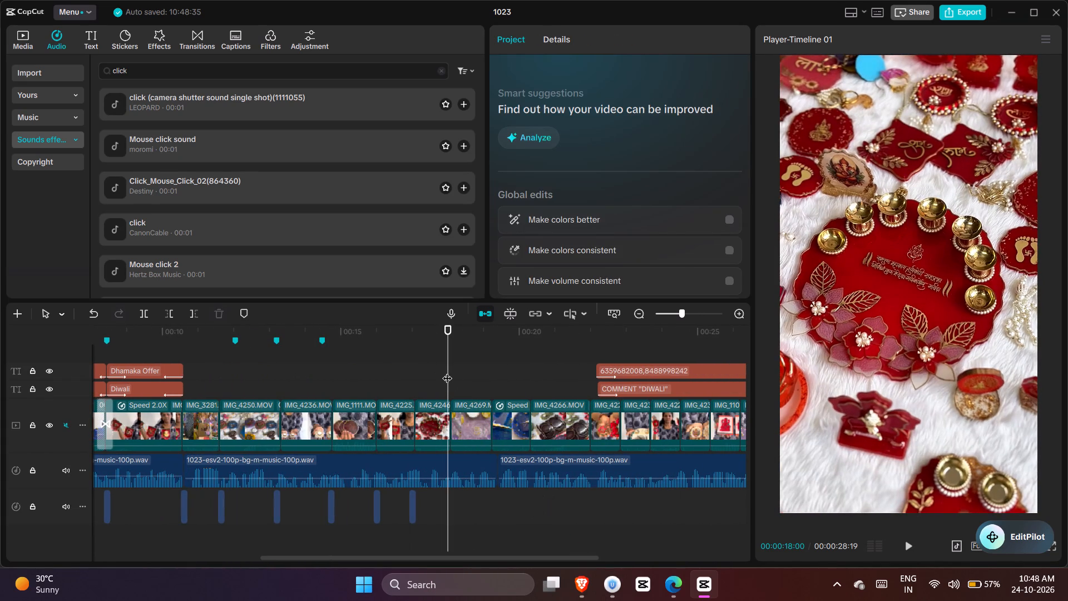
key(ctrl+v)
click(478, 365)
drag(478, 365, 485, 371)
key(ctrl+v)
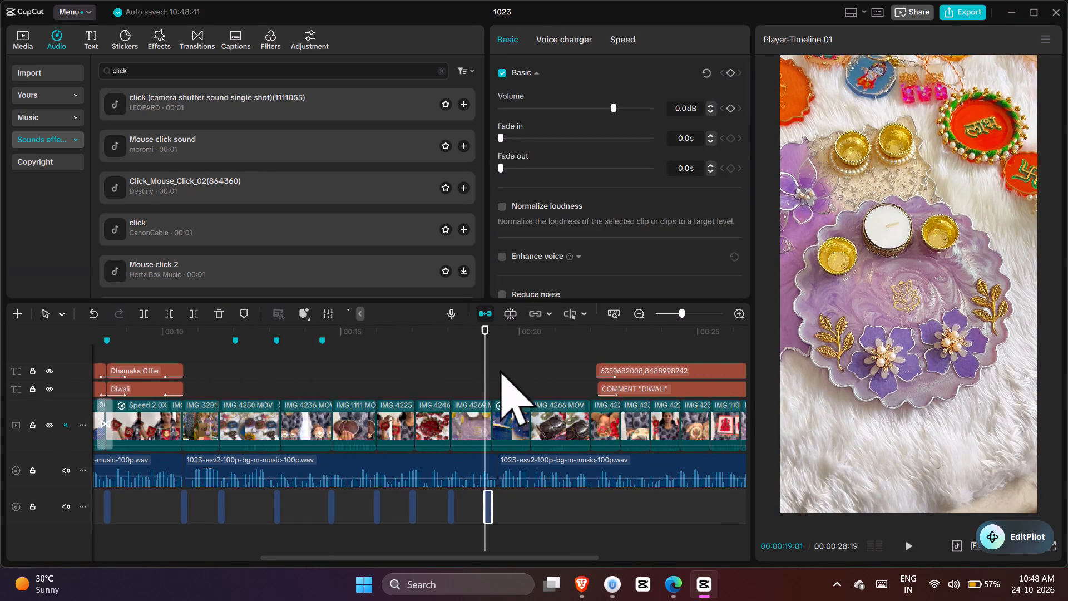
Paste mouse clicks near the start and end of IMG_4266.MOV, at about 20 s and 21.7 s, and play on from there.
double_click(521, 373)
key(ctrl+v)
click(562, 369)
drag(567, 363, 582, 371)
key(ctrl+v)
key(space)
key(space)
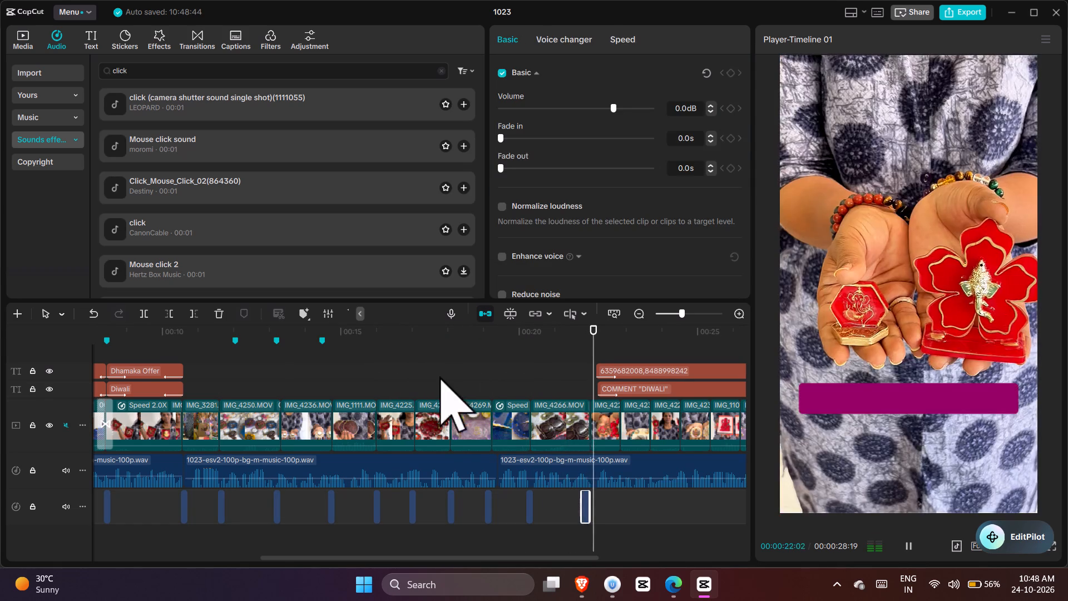
Play the product montage from about 15 s to review the pasted mouse clicks.
click(418, 376)
drag(418, 376, 349, 364)
key(space)
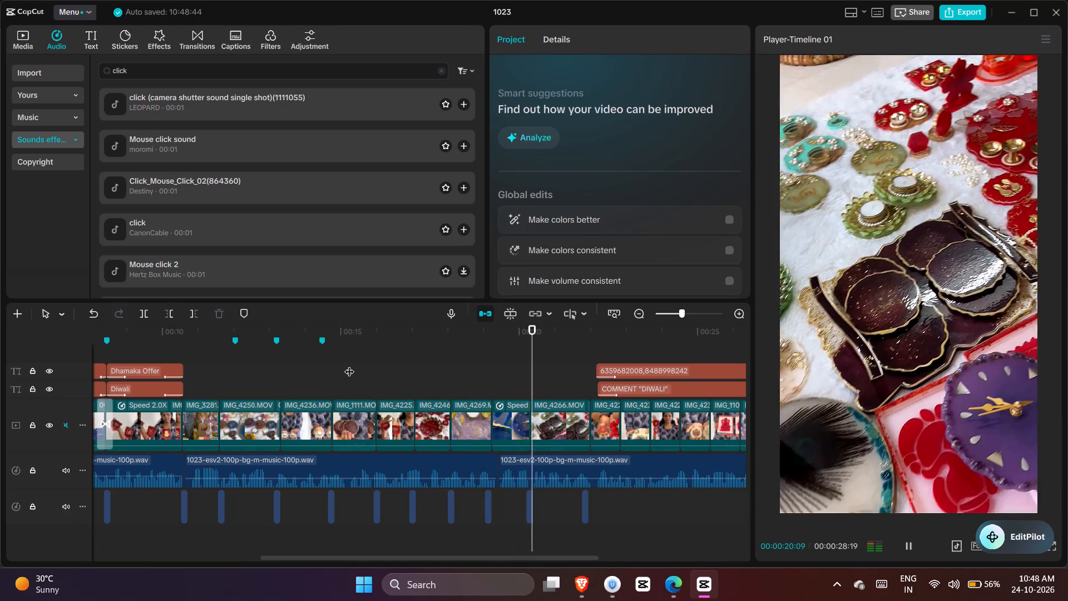
key(space)
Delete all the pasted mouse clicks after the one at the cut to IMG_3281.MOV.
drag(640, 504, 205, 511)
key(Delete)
Preview the montage without the pasted clicks, then the lead-in to the COMMENT "DIWALI" title at about 22 s.
scroll(205, 511, up, 2)
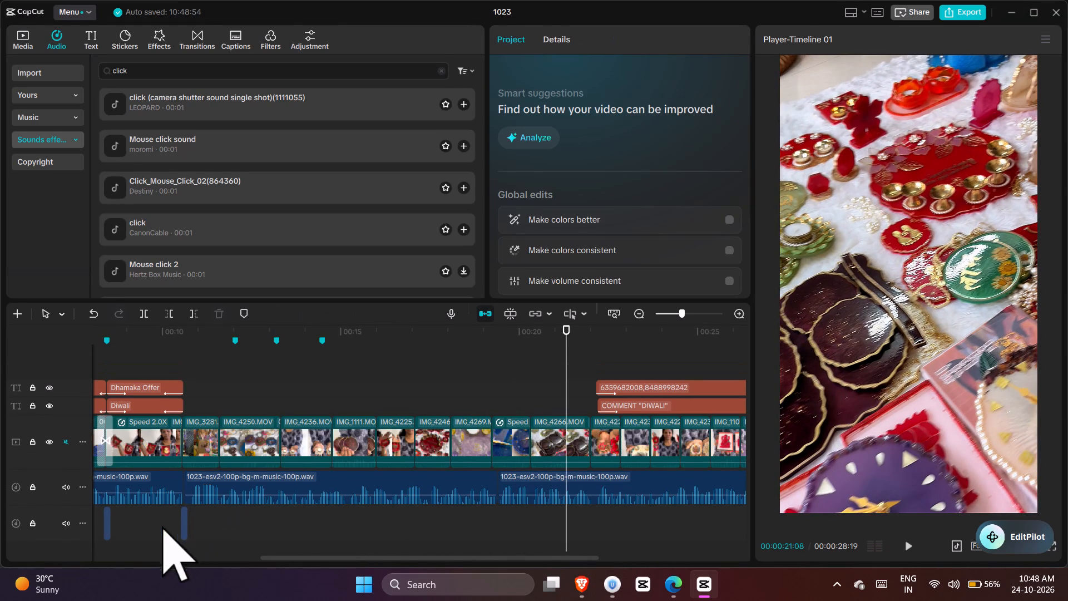
click(162, 526)
key(space)
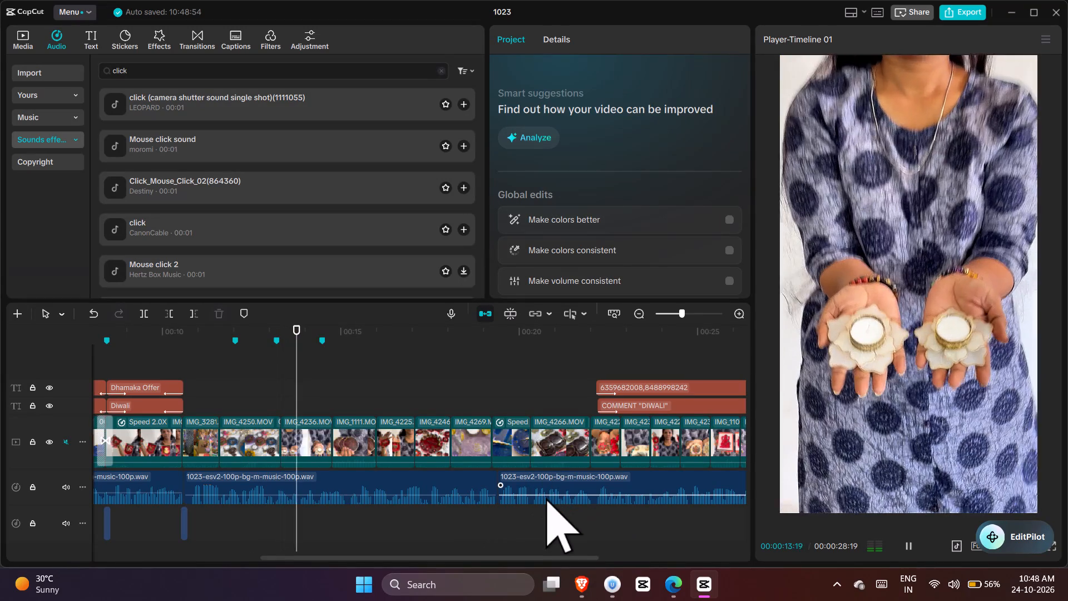
click(565, 382)
key(space)
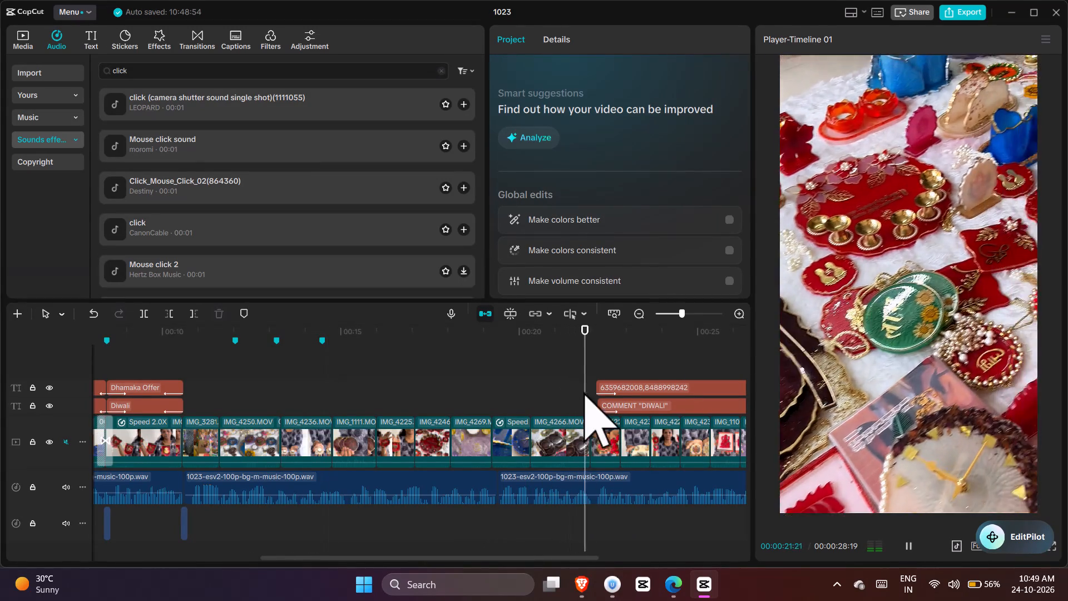
key(space)
Search transitions for "glare ii", add the Glare transition at the end of IMG_4266.MOV at about 22 s, and play it from just before.
click(200, 40)
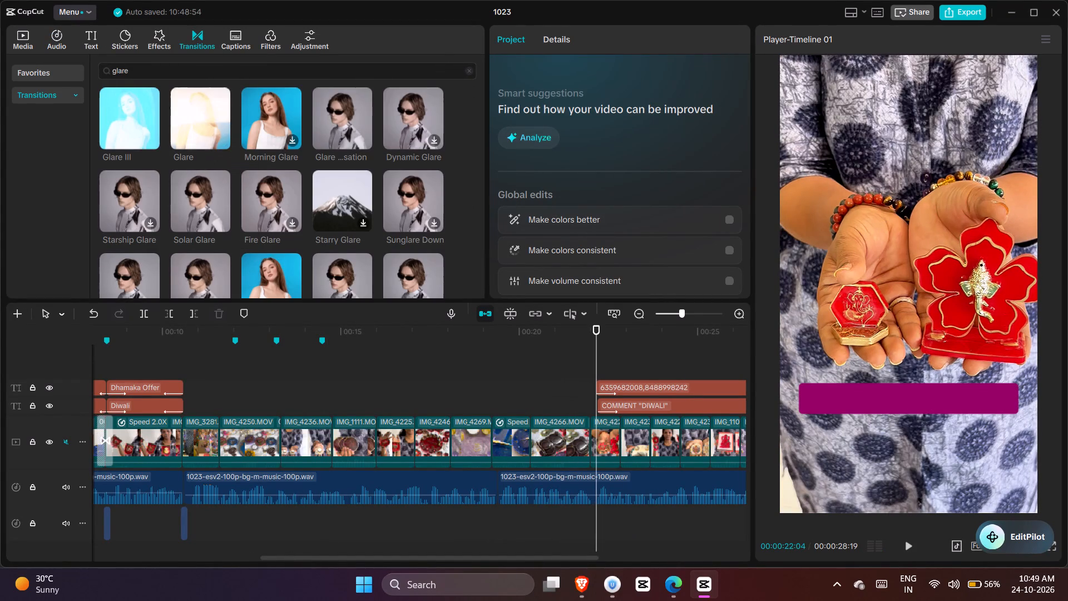
click(217, 67)
key(ctrl+a)
click(234, 91)
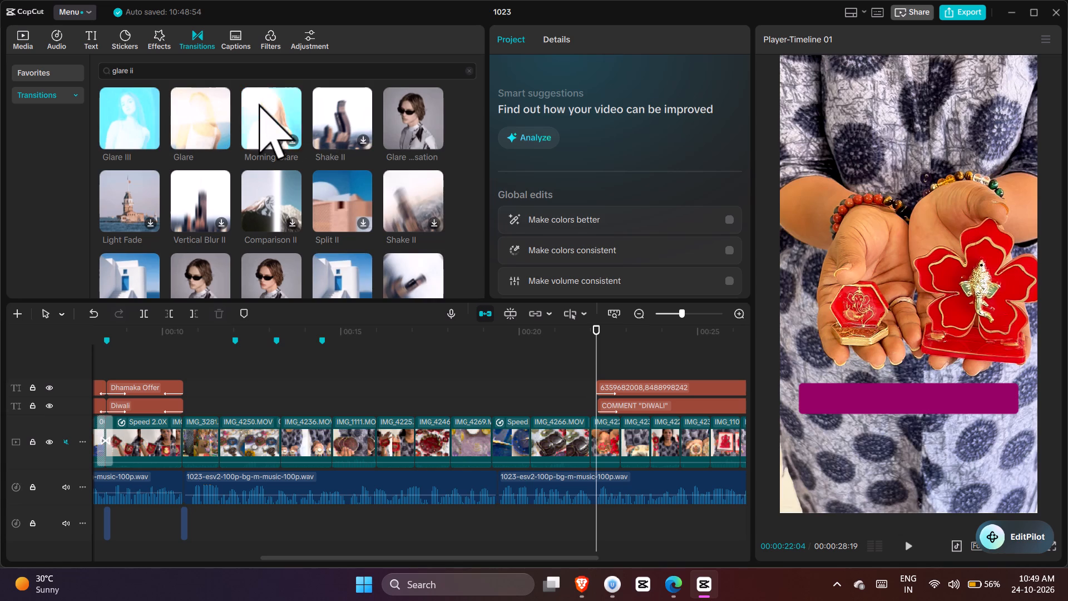
drag(133, 111, 161, 162)
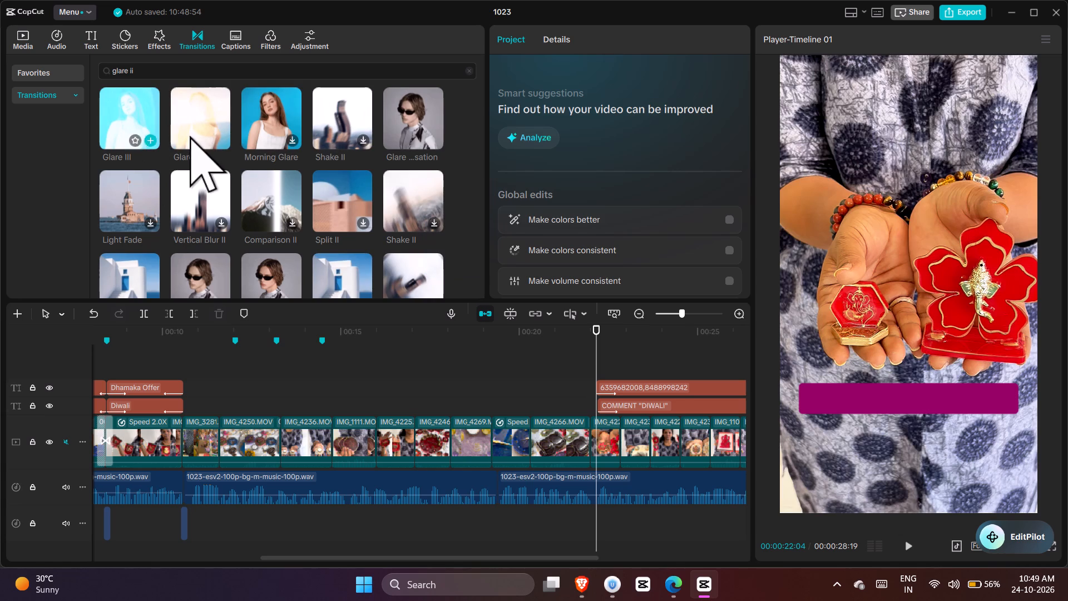
drag(194, 114, 582, 433)
double_click(578, 370)
key(space)
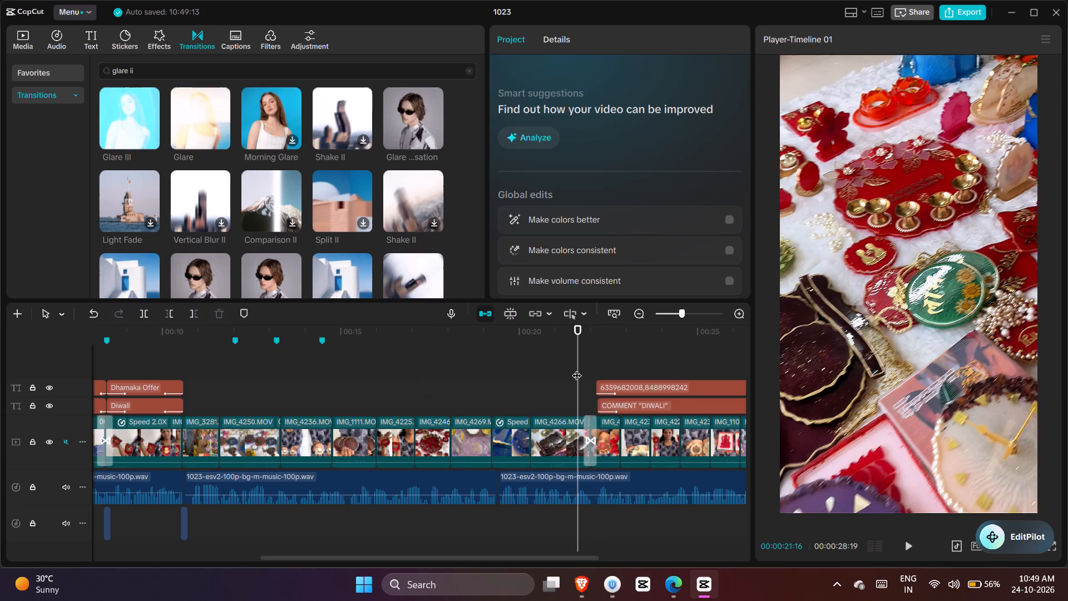
Extend the starts of the COMMENT "DIWALI" and phone number titles slightly earlier, to about 22 s, so they begin within the Glare transition.
click(603, 403)
click(597, 406)
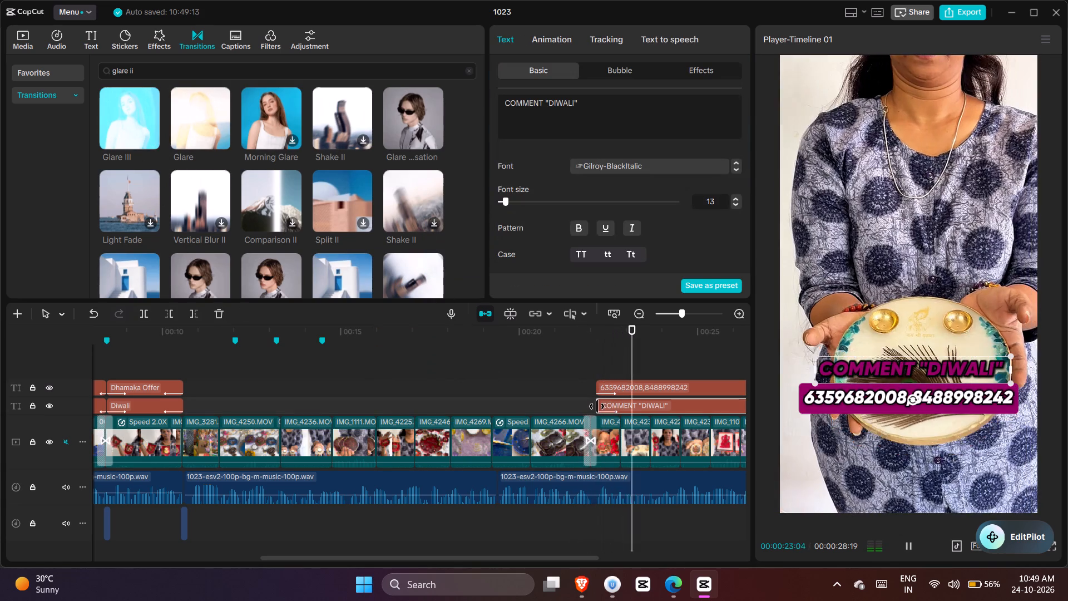
click(600, 391)
click(599, 386)
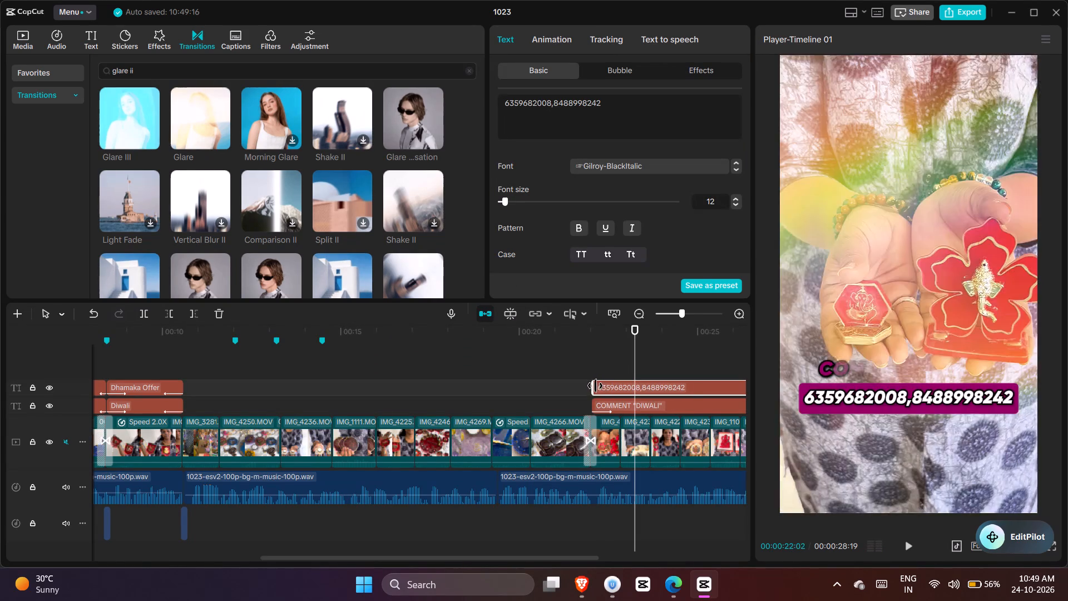
click(581, 363)
click(571, 352)
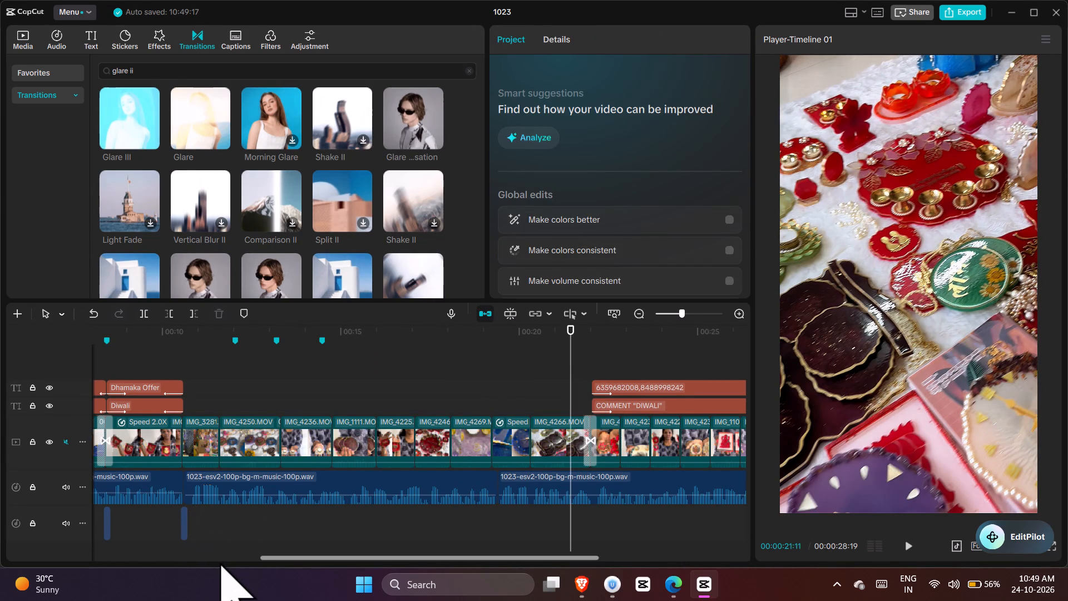
Copy the click sound from the cut to IMG_1119(1).MOV, paste it at the Glare transition at 00:00:21:22, and play the result.
triple_click(220, 563)
click(218, 560)
click(343, 518)
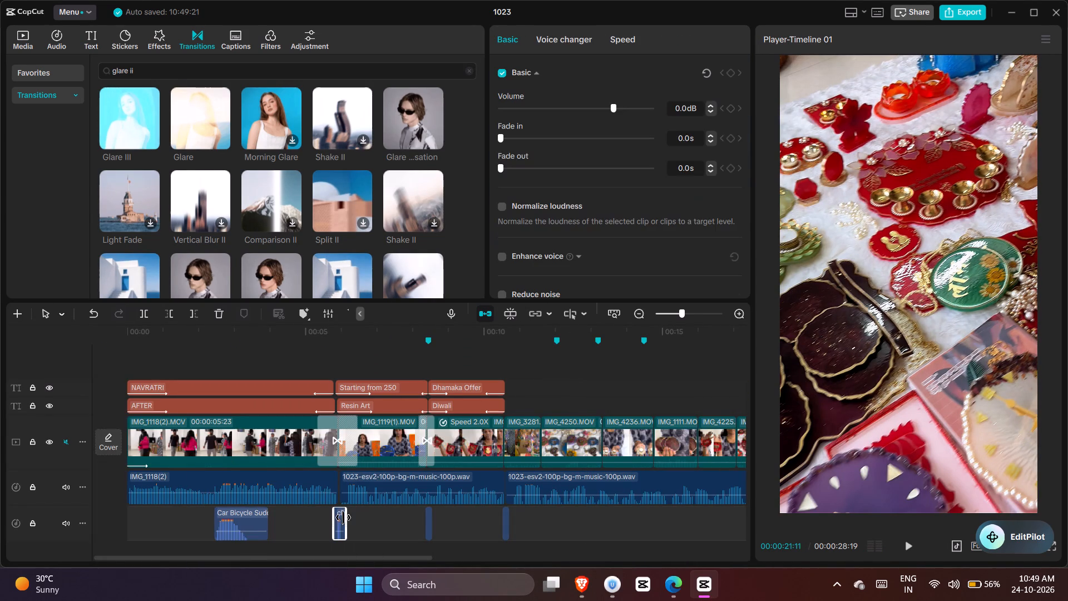
key(ctrl+c)
drag(413, 555, 603, 575)
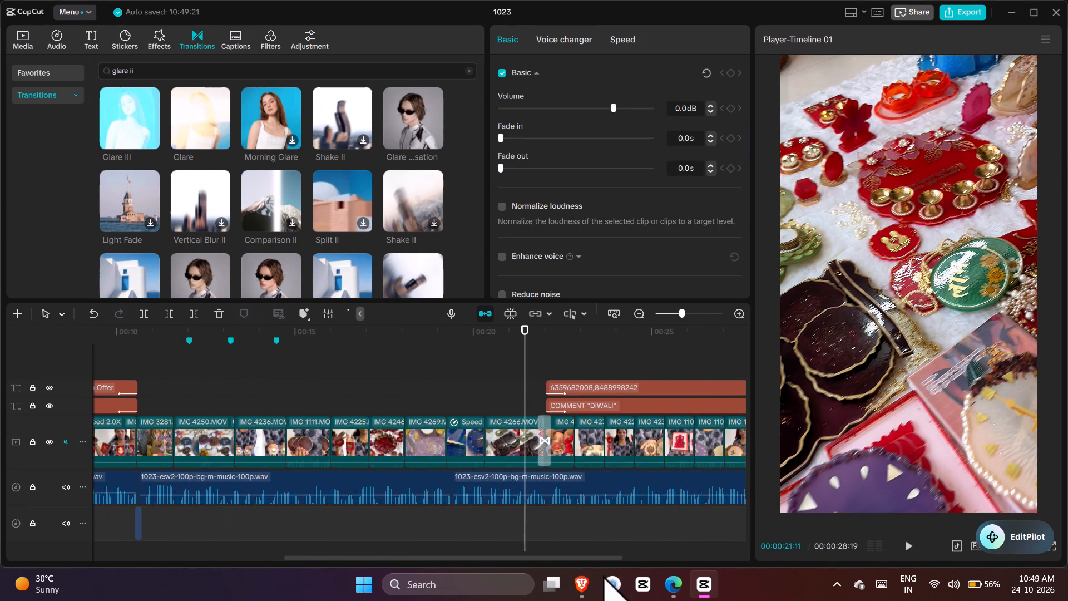
drag(603, 575, 608, 576)
double_click(527, 520)
click(531, 522)
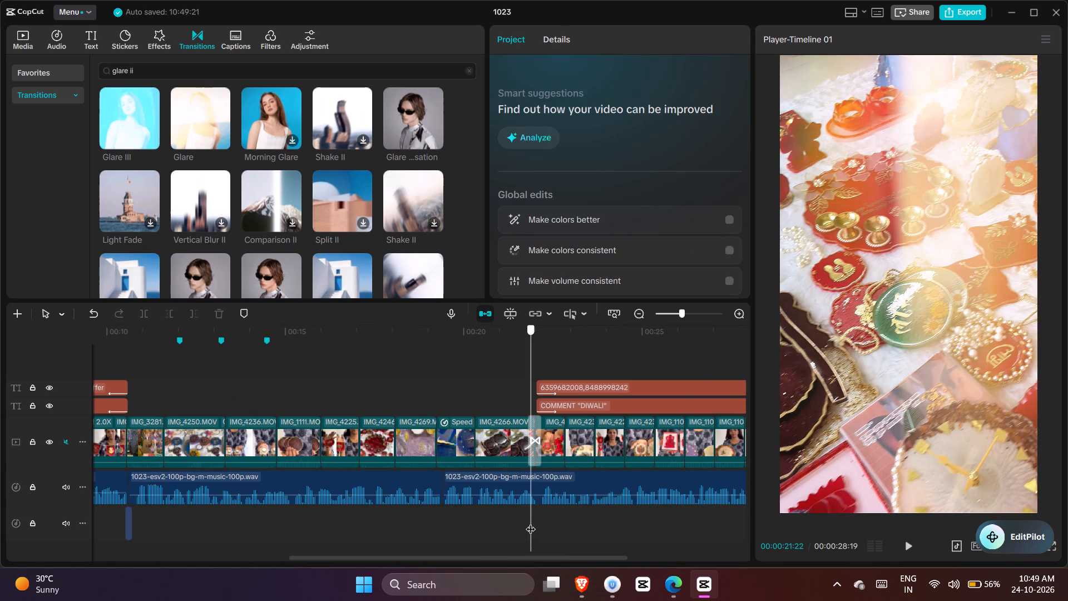
key(ctrl+v)
key(space)
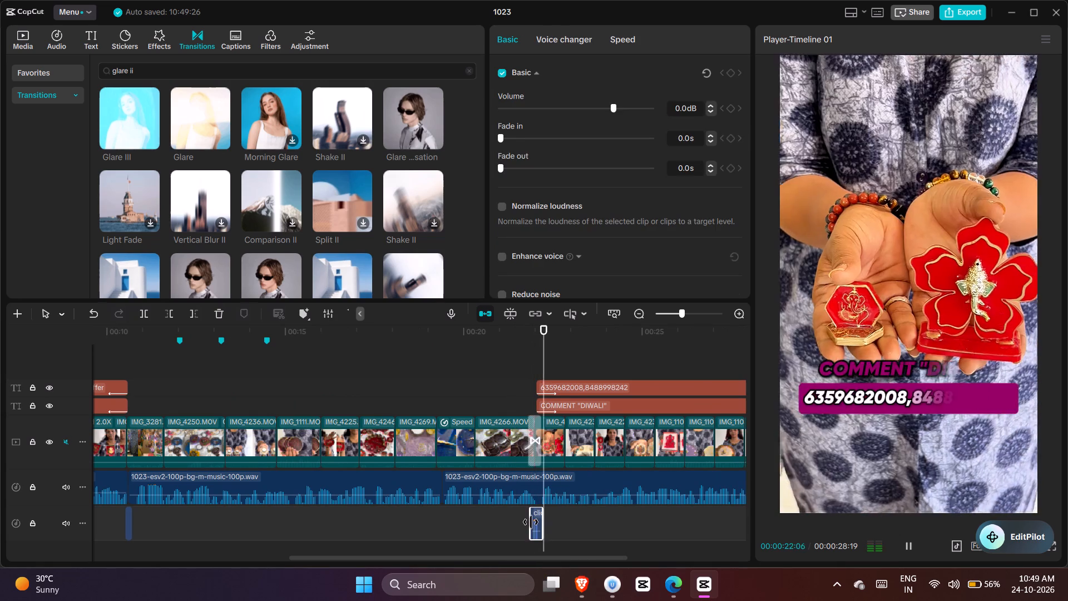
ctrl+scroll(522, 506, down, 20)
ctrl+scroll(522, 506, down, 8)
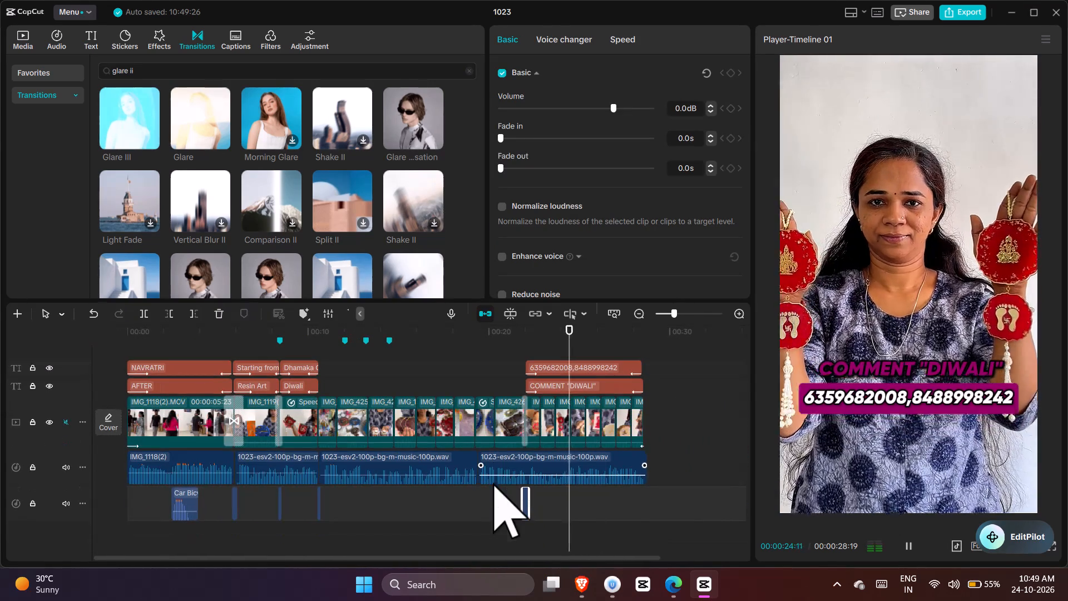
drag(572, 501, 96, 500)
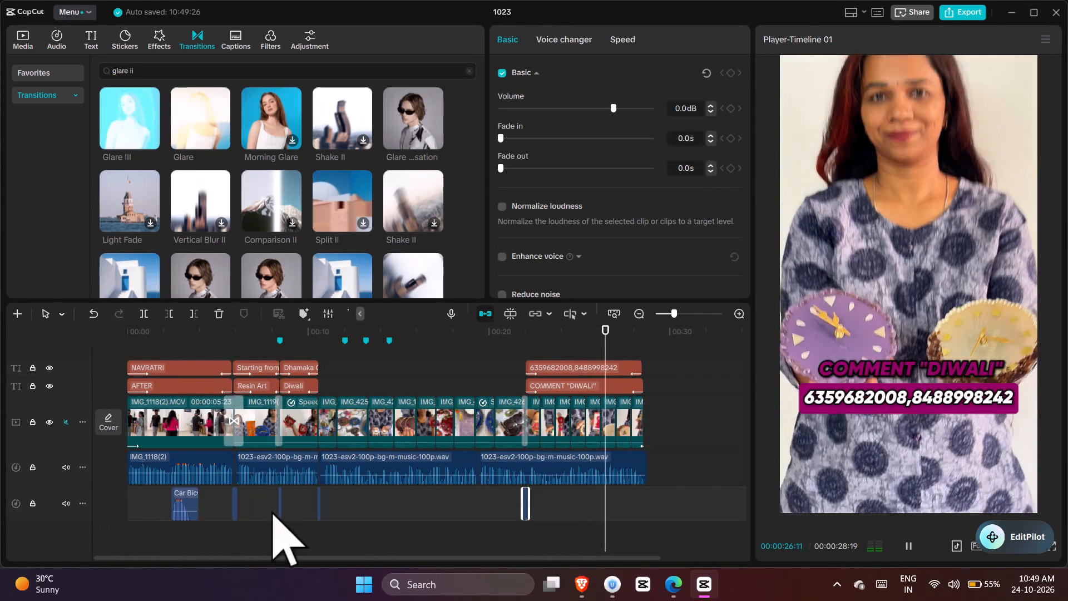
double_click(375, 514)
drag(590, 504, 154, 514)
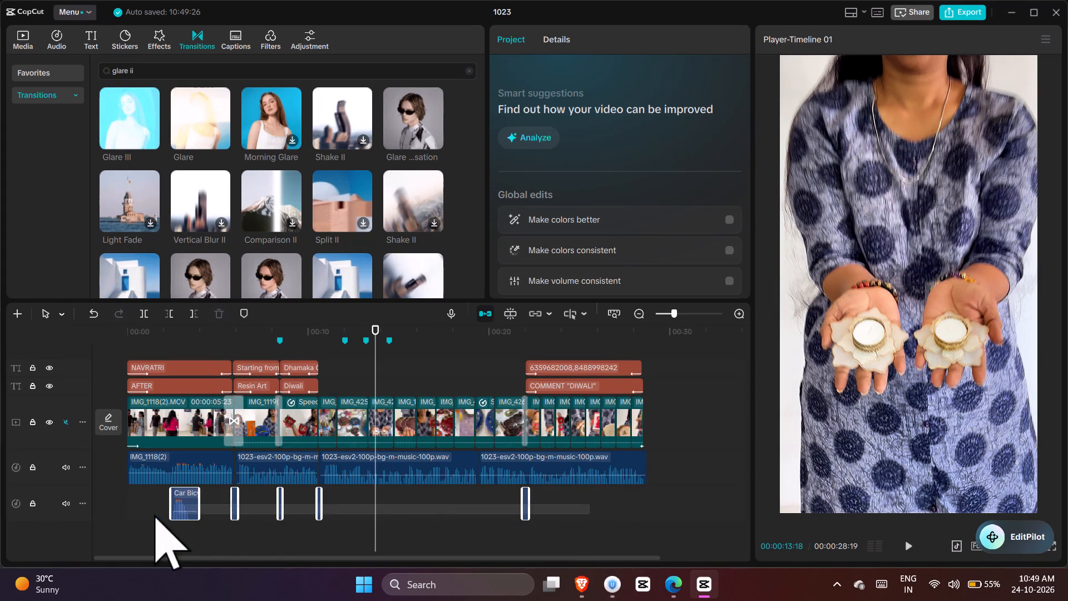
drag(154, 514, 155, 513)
Play the closing section from about 23 s to the end, and scrub through the whole reel for a final check.
click(548, 508)
key(space)
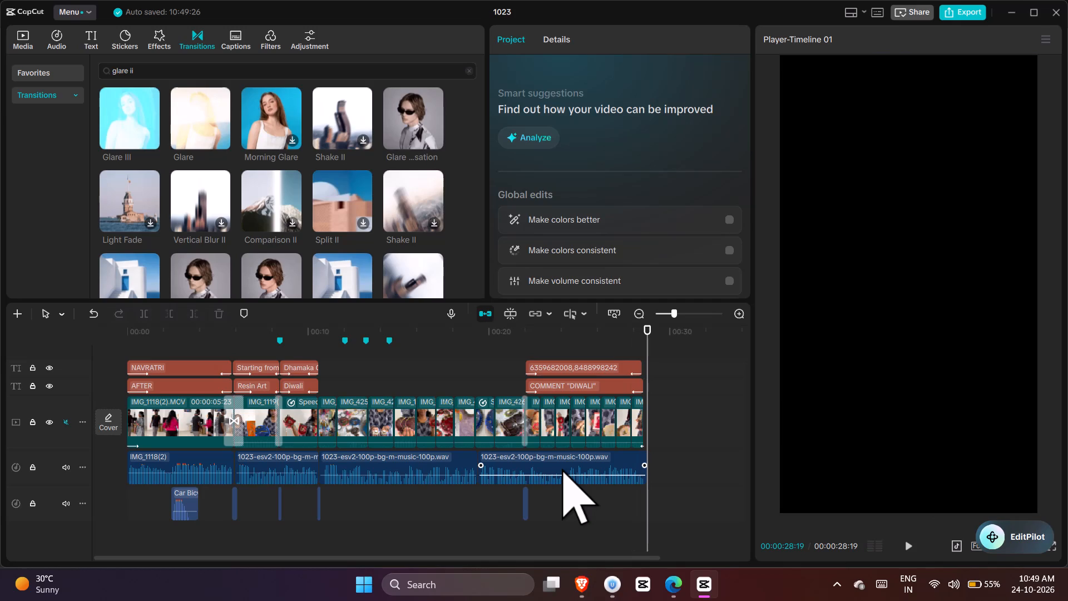
double_click(198, 342)
drag(198, 342, 106, 339)
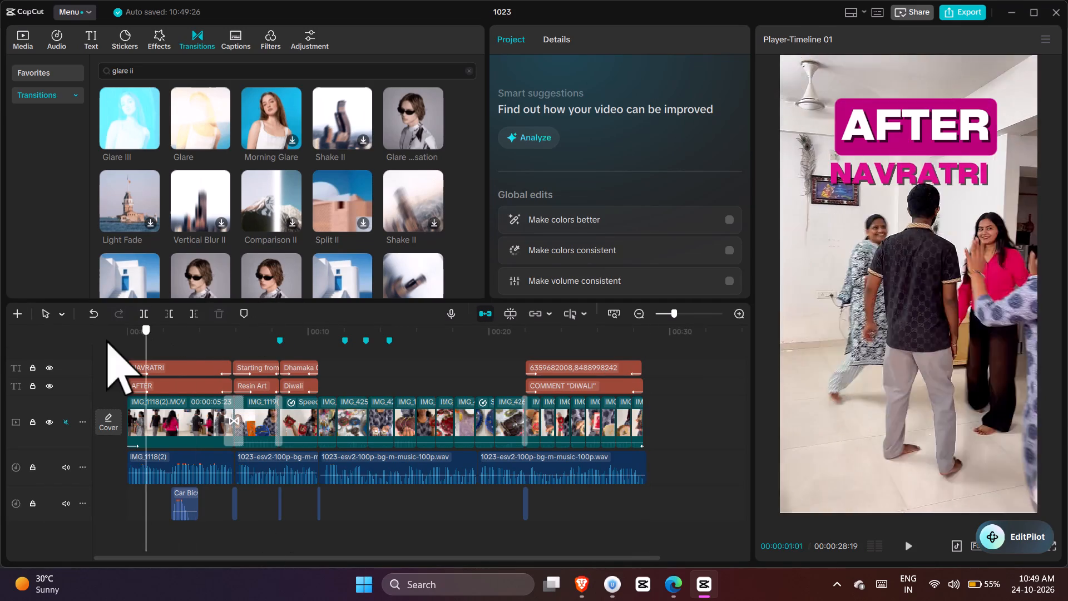
drag(106, 339, 478, 362)
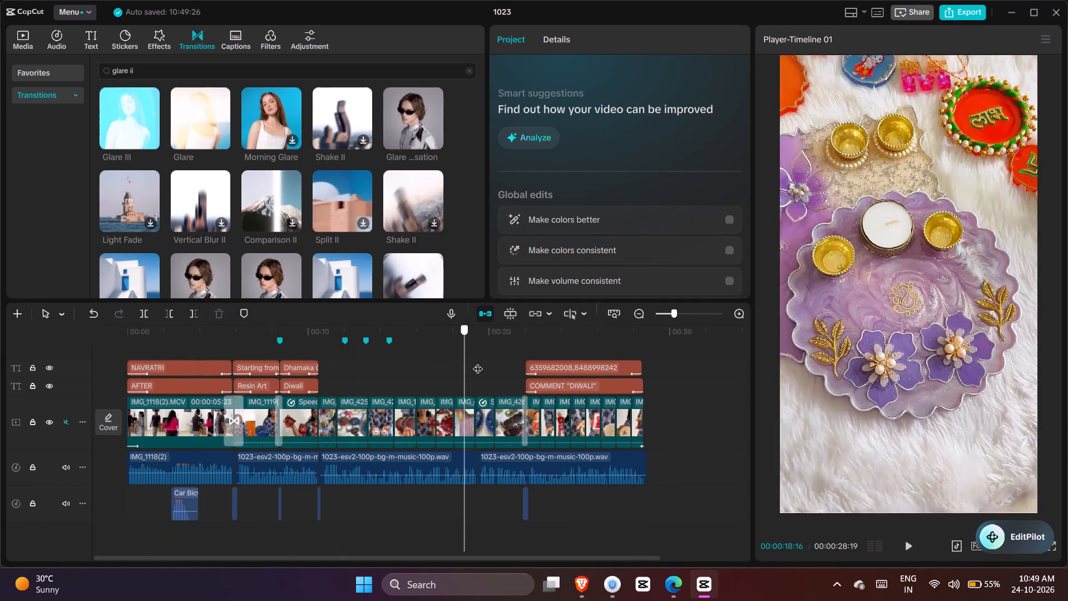
drag(478, 362, 610, 364)
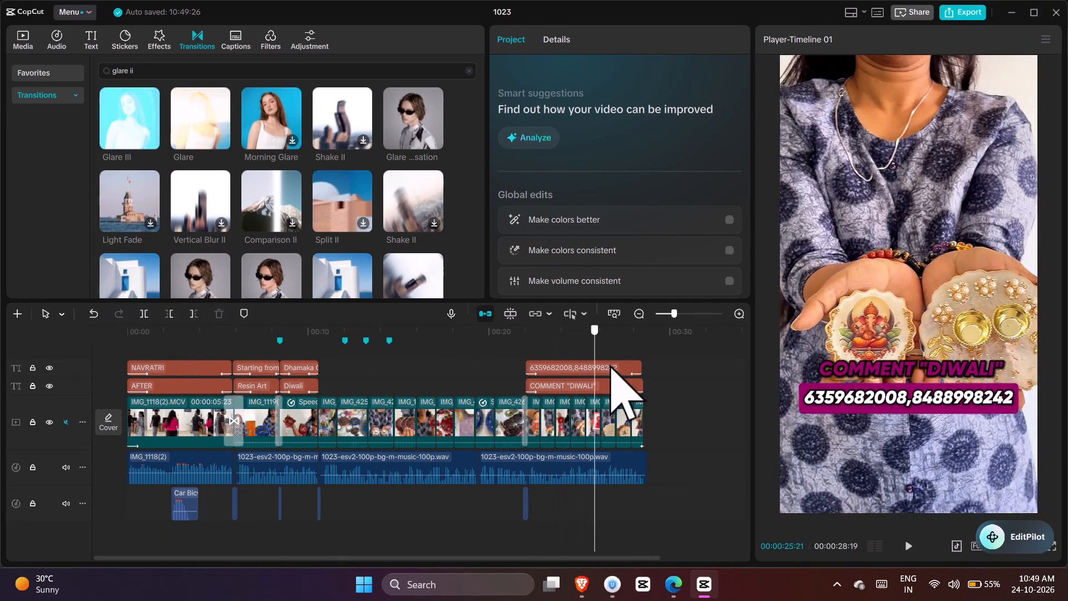
drag(610, 364, 626, 362)
Export the reel as a 1080P H.264 mp4 with the frame rate set to 30fps.
click(967, 10)
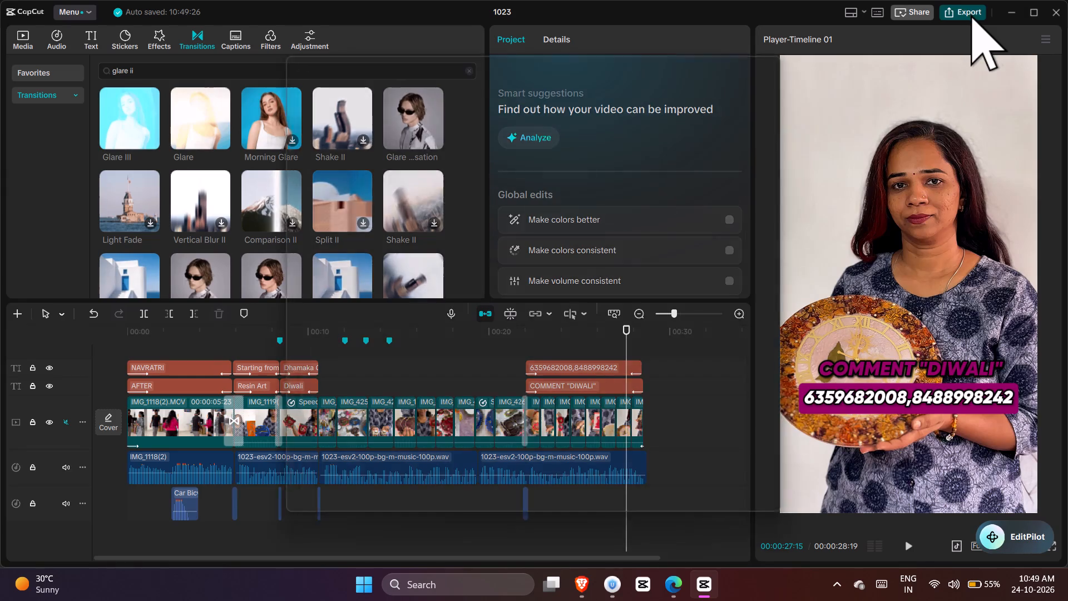
click(637, 351)
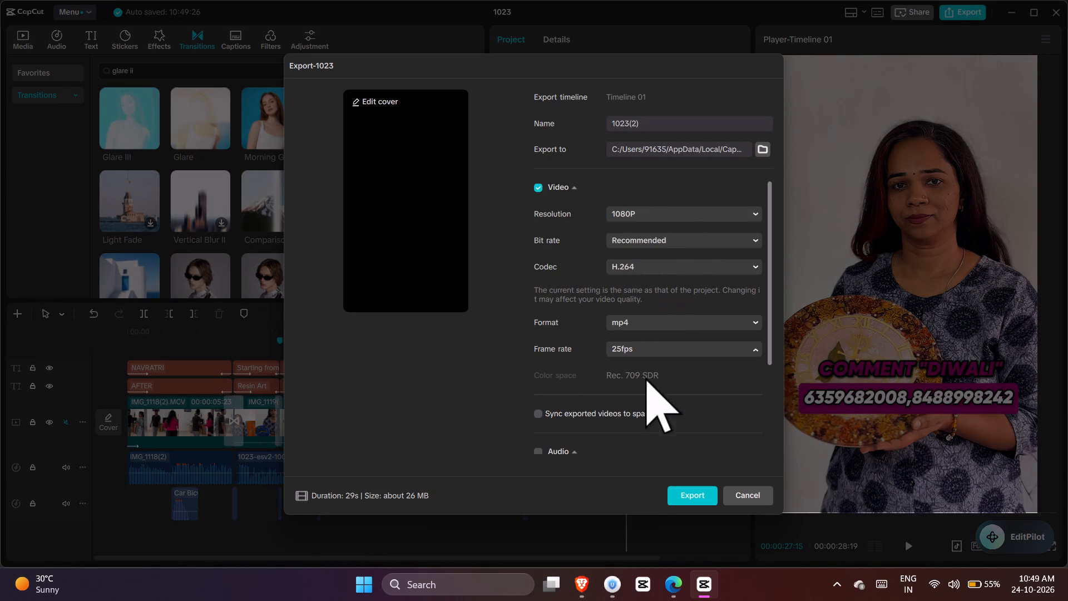
click(648, 437)
click(674, 495)
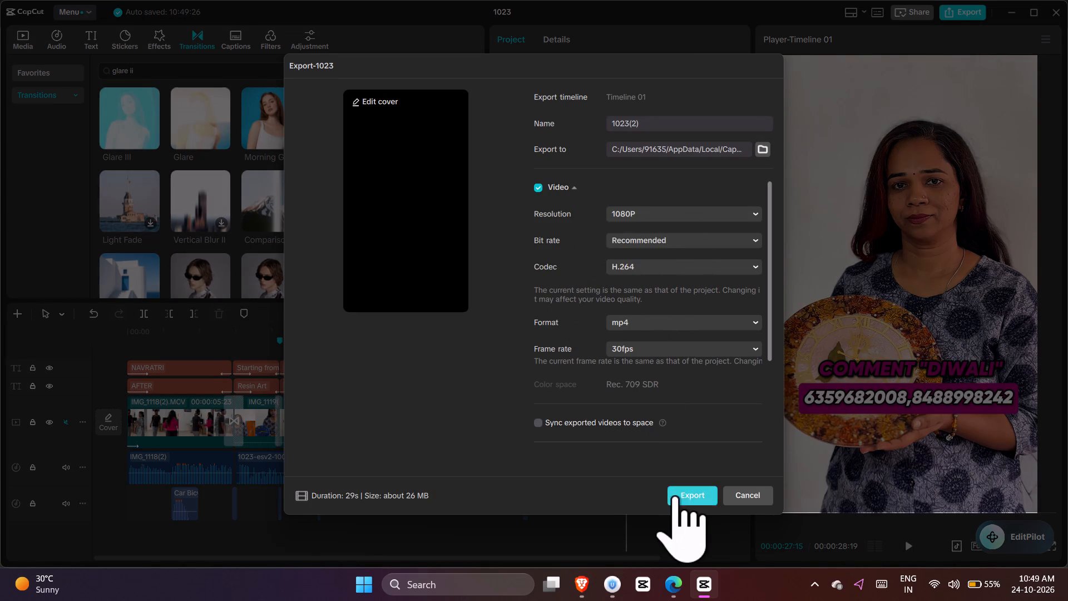